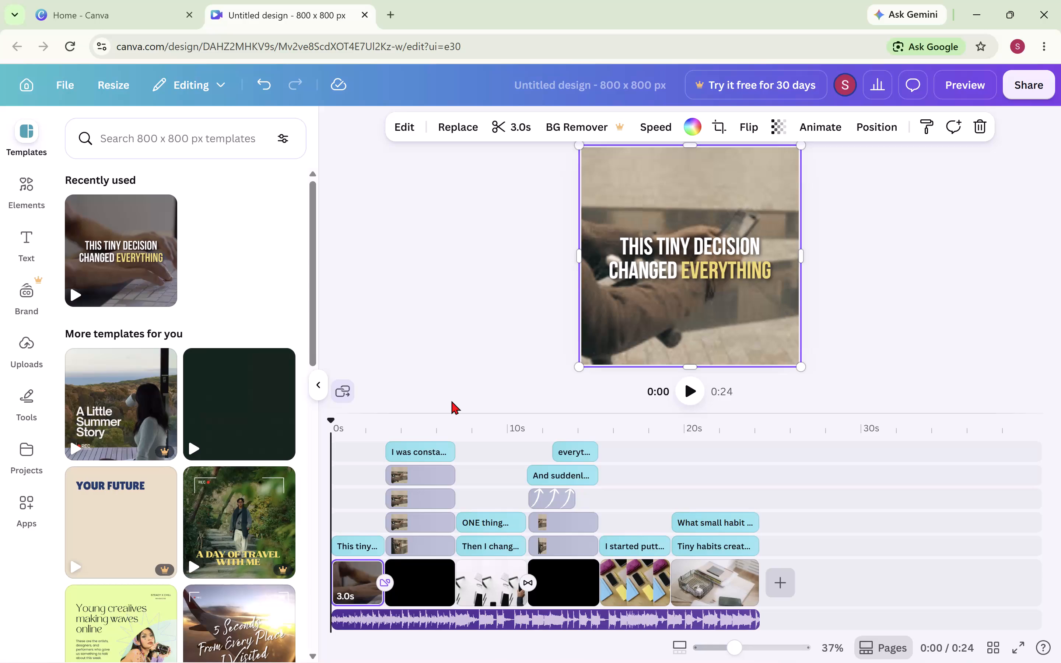
Preview the video from the "I started putting my phone away while working" clip through to the end.
scroll(451, 401, down, 2)
scroll(520, 324, down, 2)
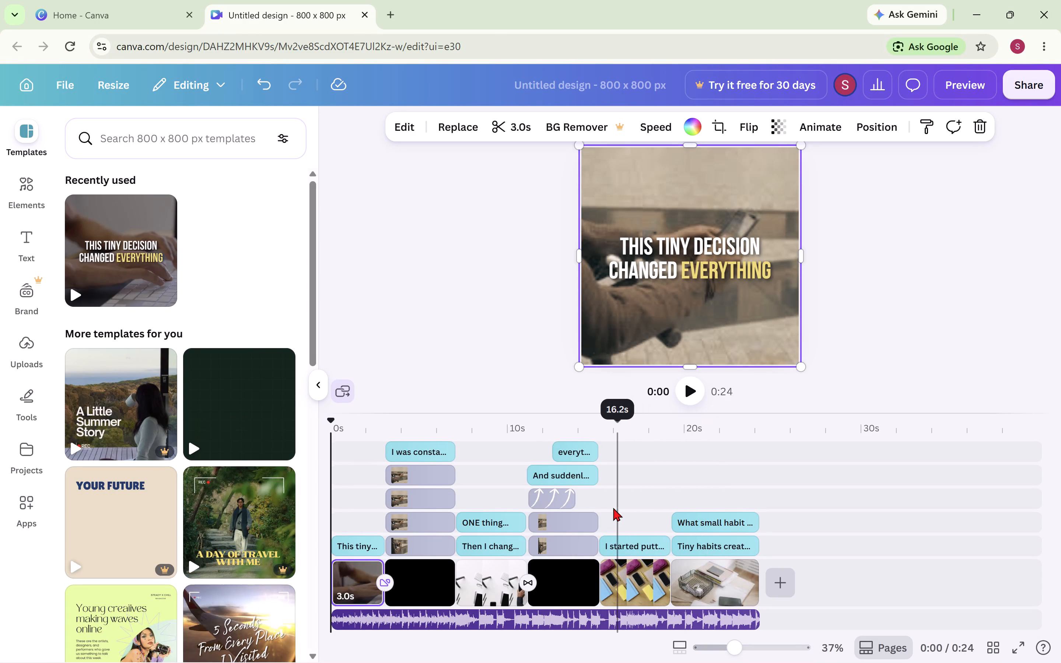
click(623, 575)
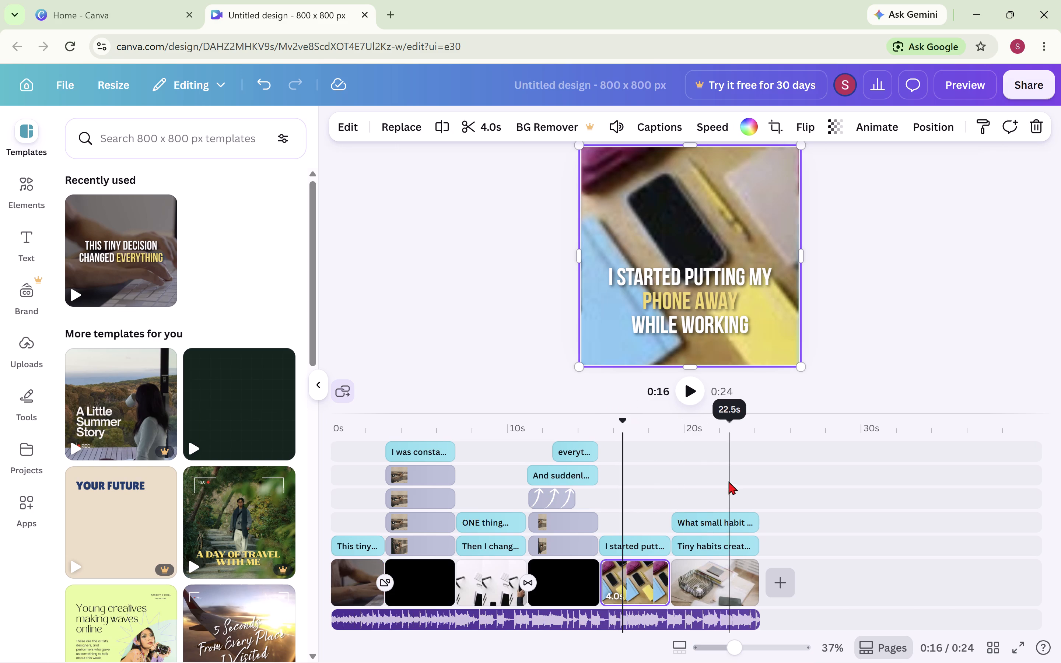
click(685, 399)
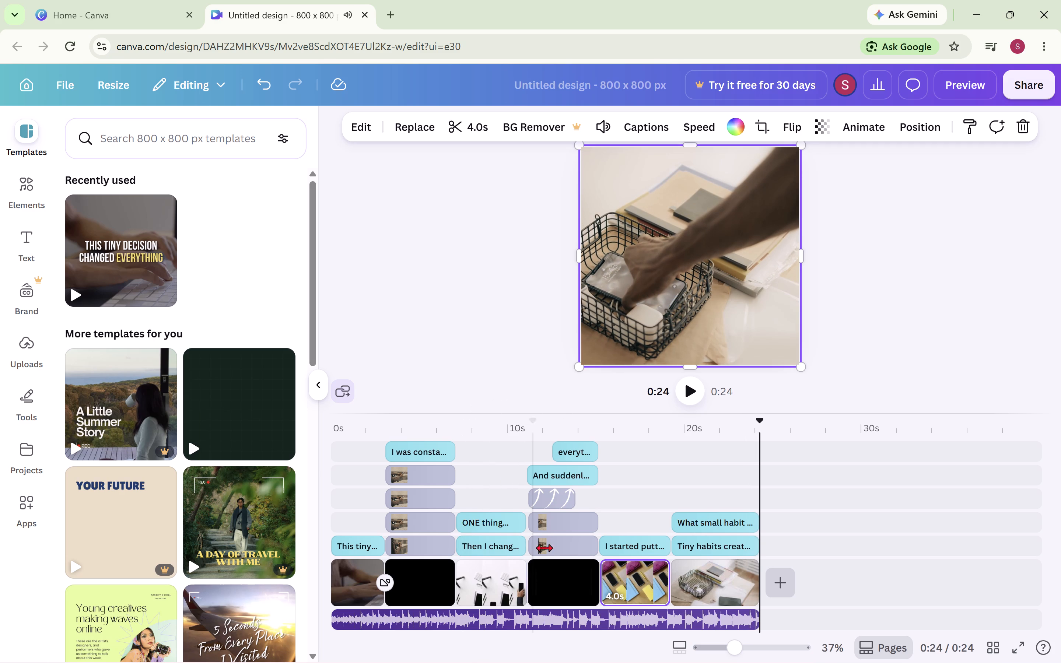
Inspect the curved arrow and the smiling woman's photo in the "And suddenly..." split-screen scene.
click(544, 501)
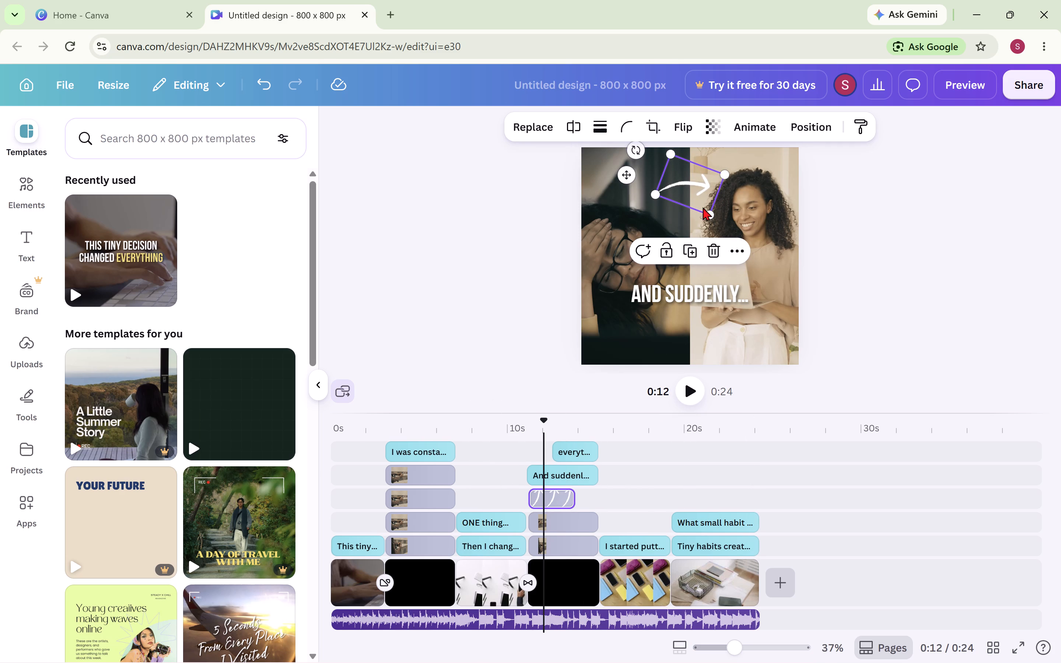
click(771, 236)
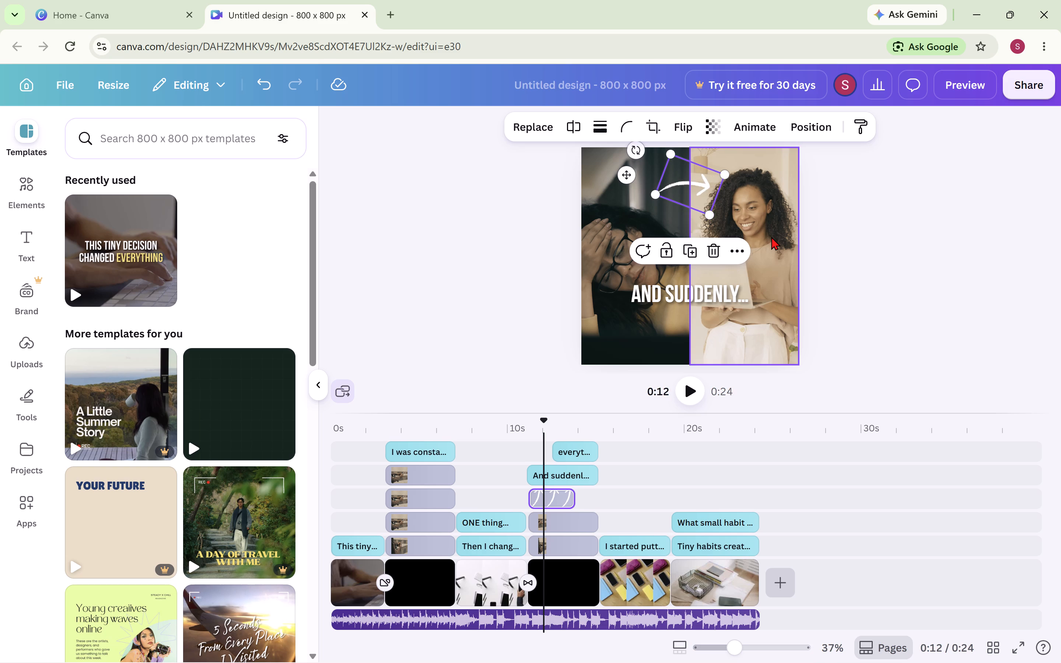
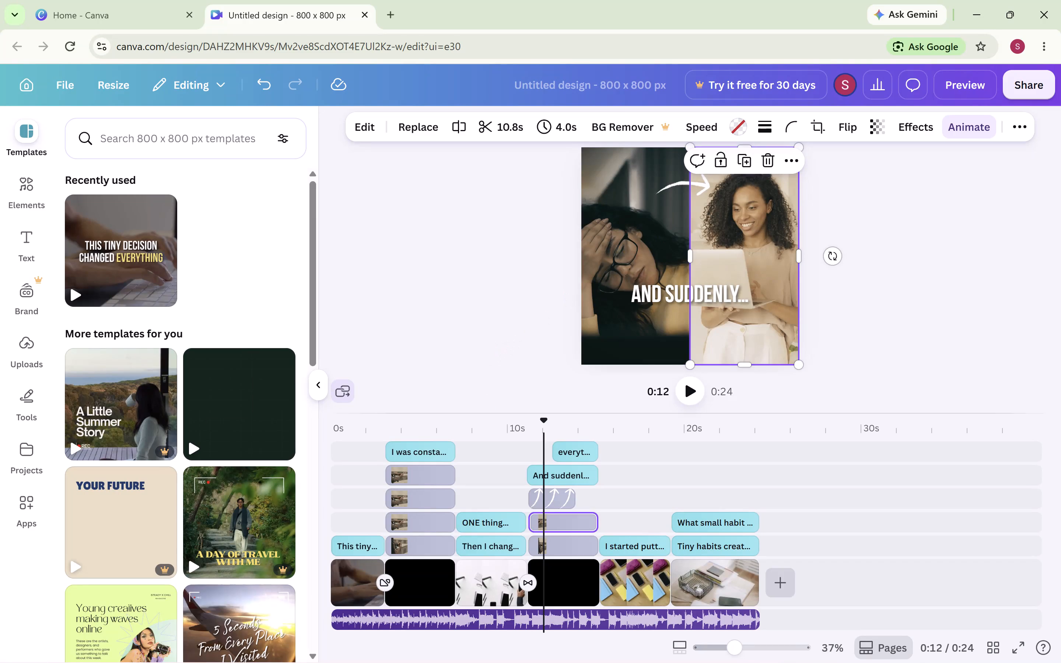
Delete the video of the stressed man from the bottom-left cell of the "I was constantly distracted" grid scene.
click(428, 487)
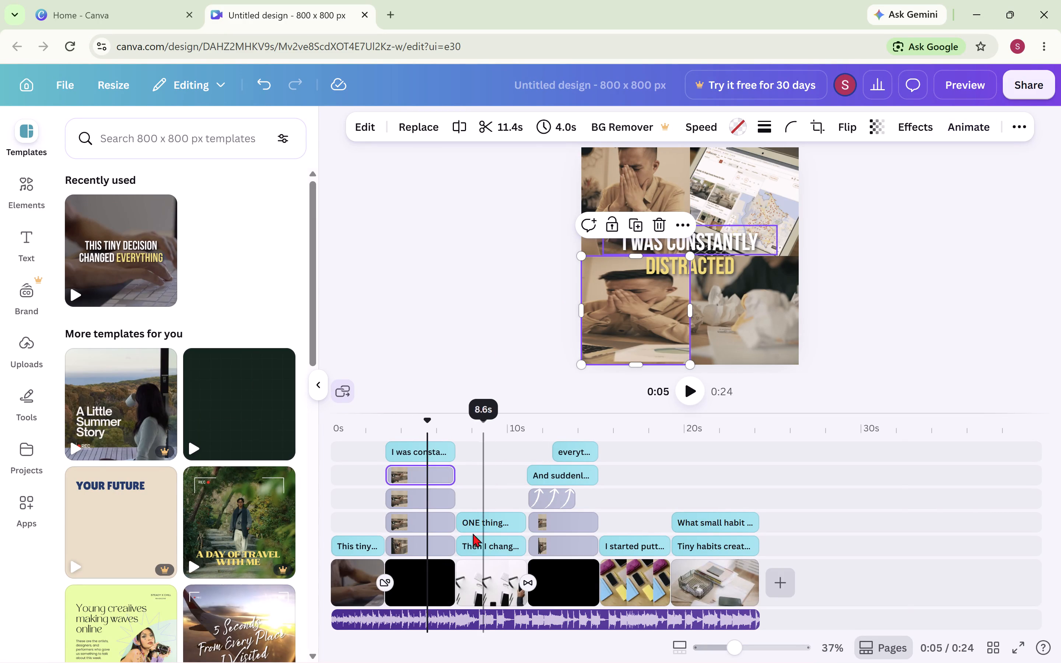
click(437, 523)
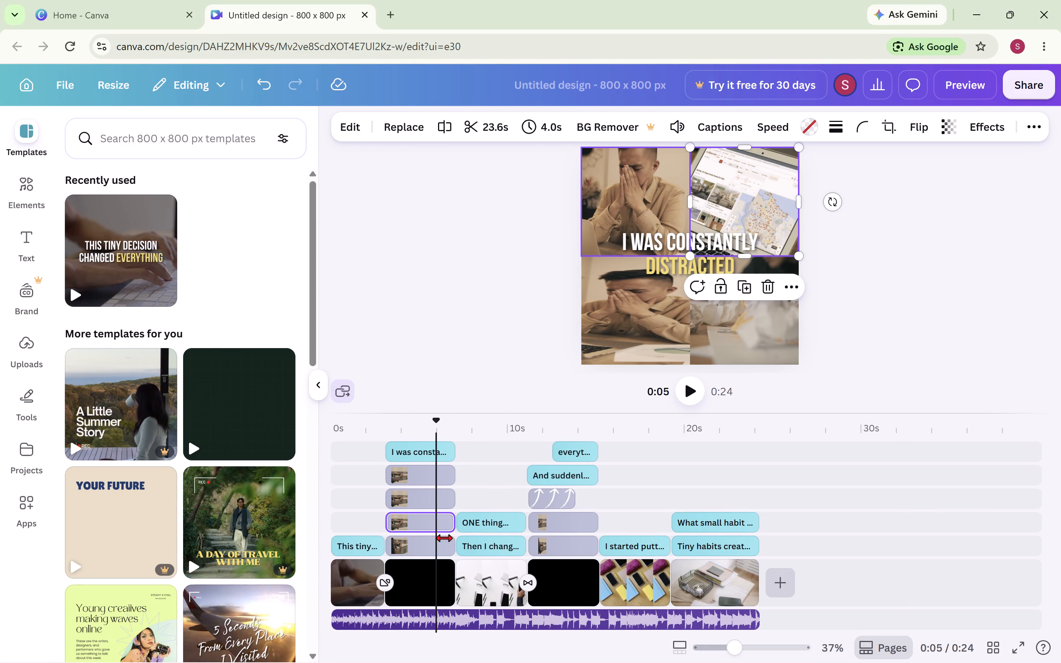
click(442, 546)
click(417, 546)
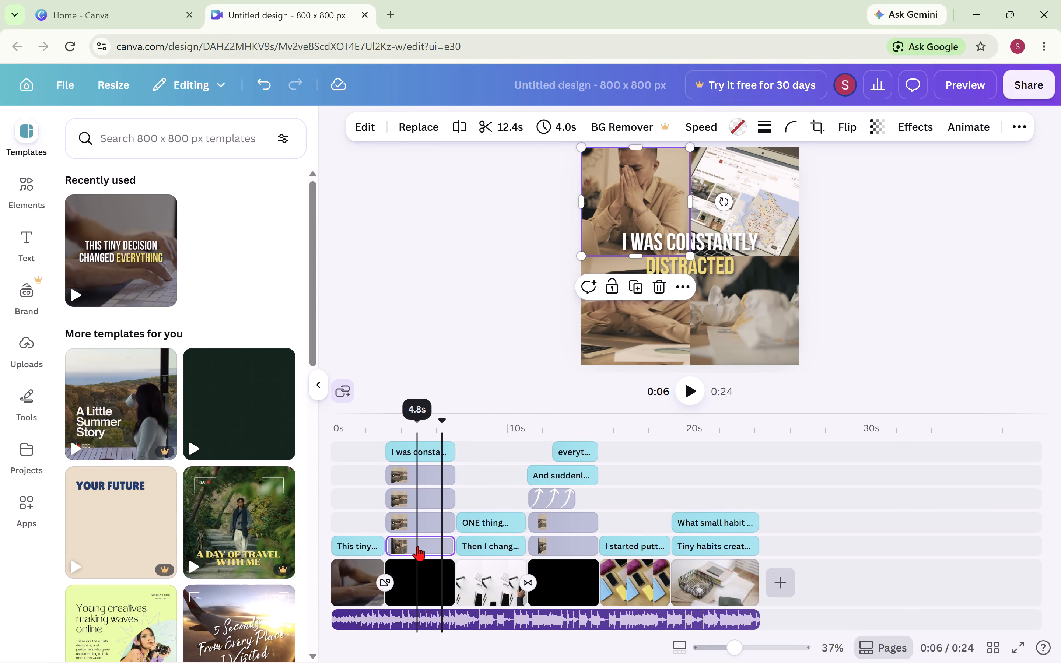
click(408, 527)
click(407, 507)
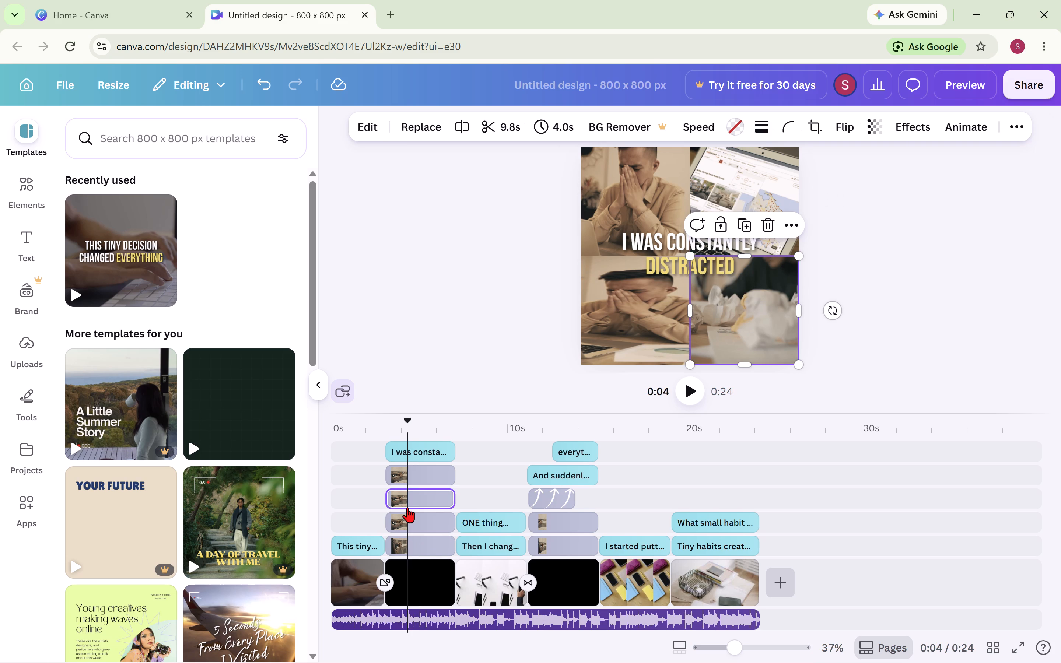
click(426, 479)
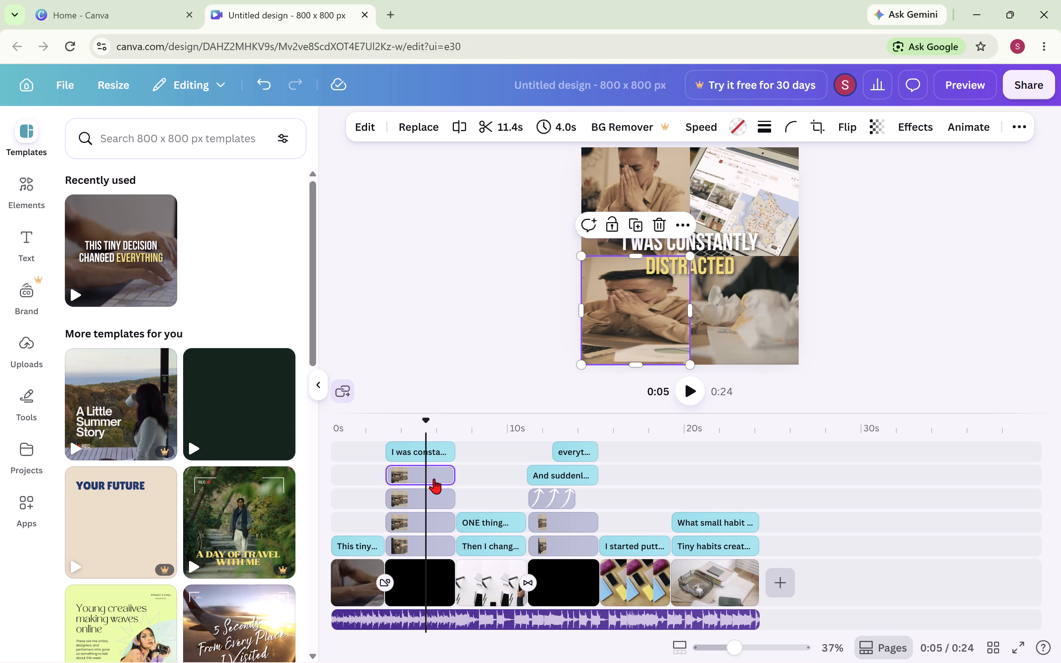
key(Delete)
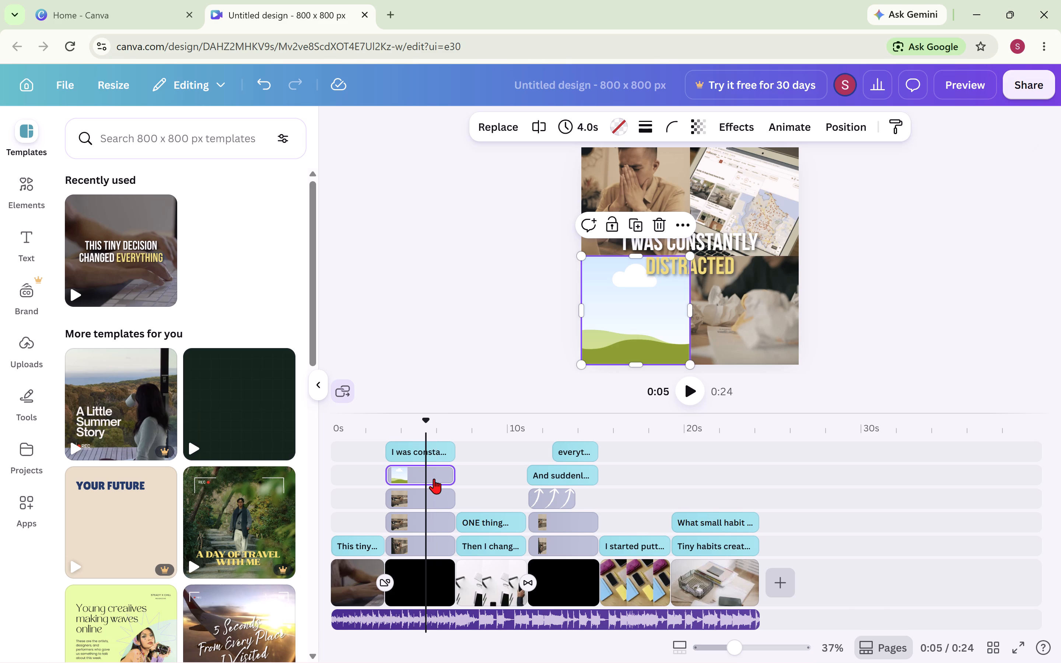
Copy the "Cool Monkey Wallpapers" image from the Pictures folder in File Explorer and paste it into the Canva design.
click(684, 226)
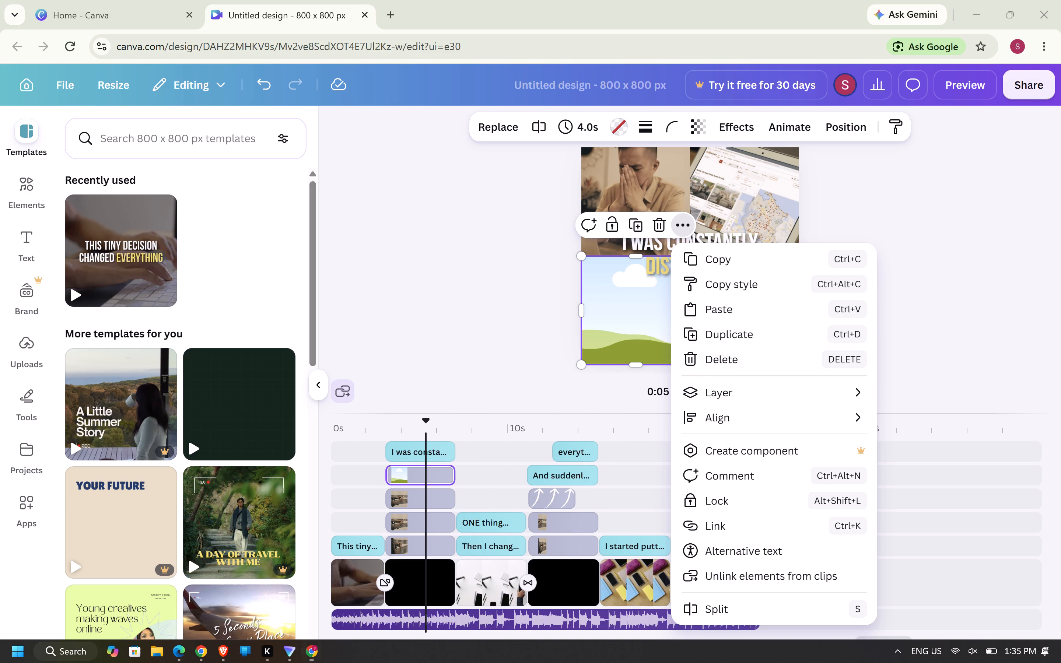
text(fi;)
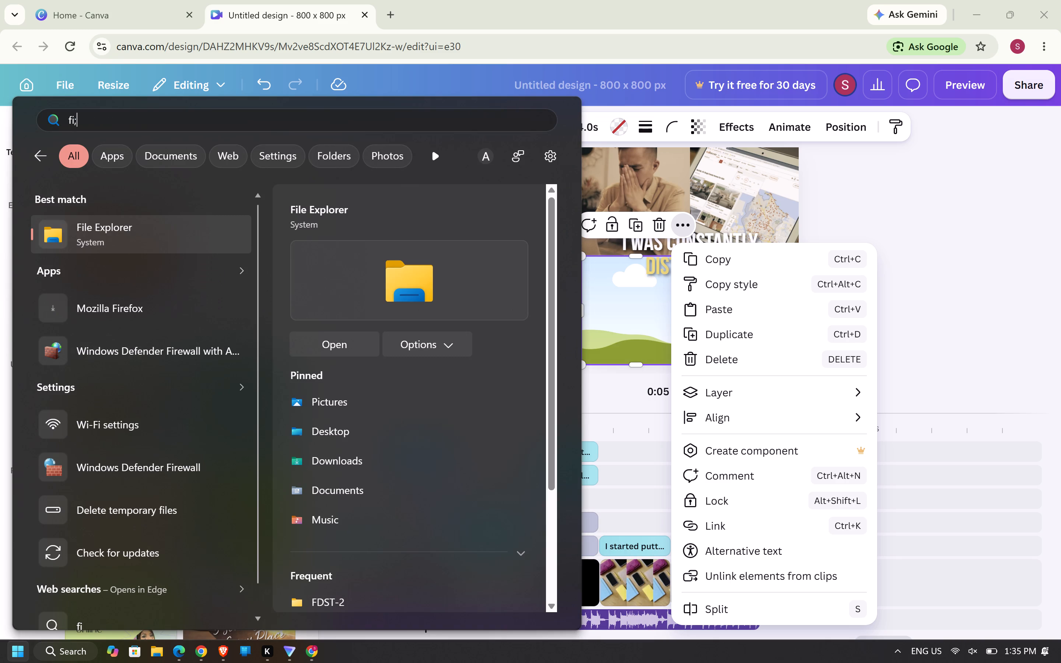
key(BackSpace)
key(Return)
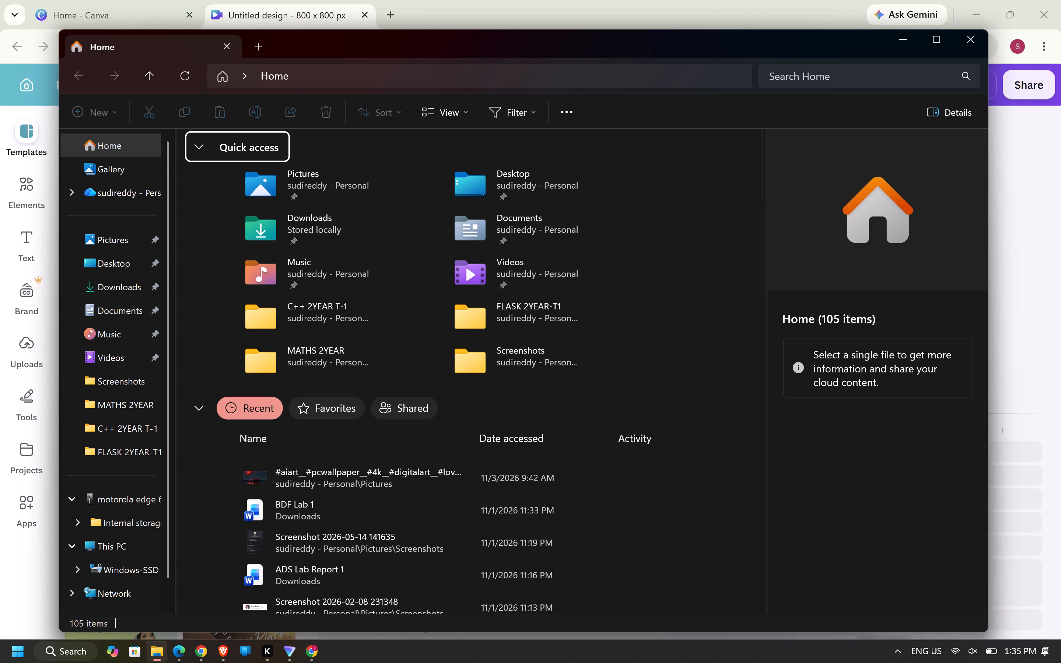
click(279, 196)
key(Return)
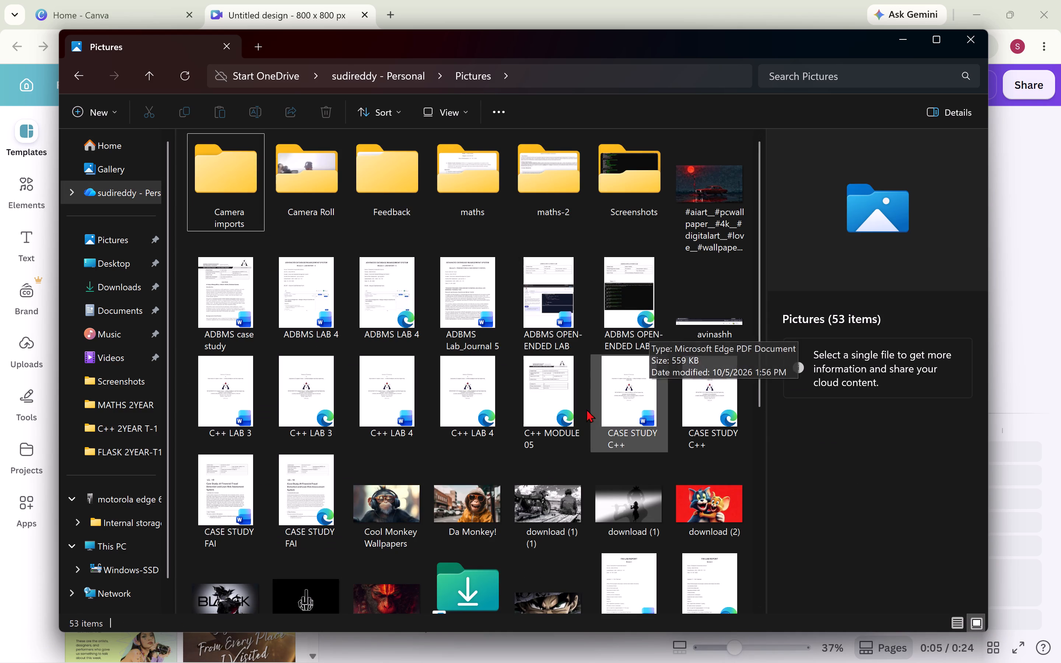
click(395, 504)
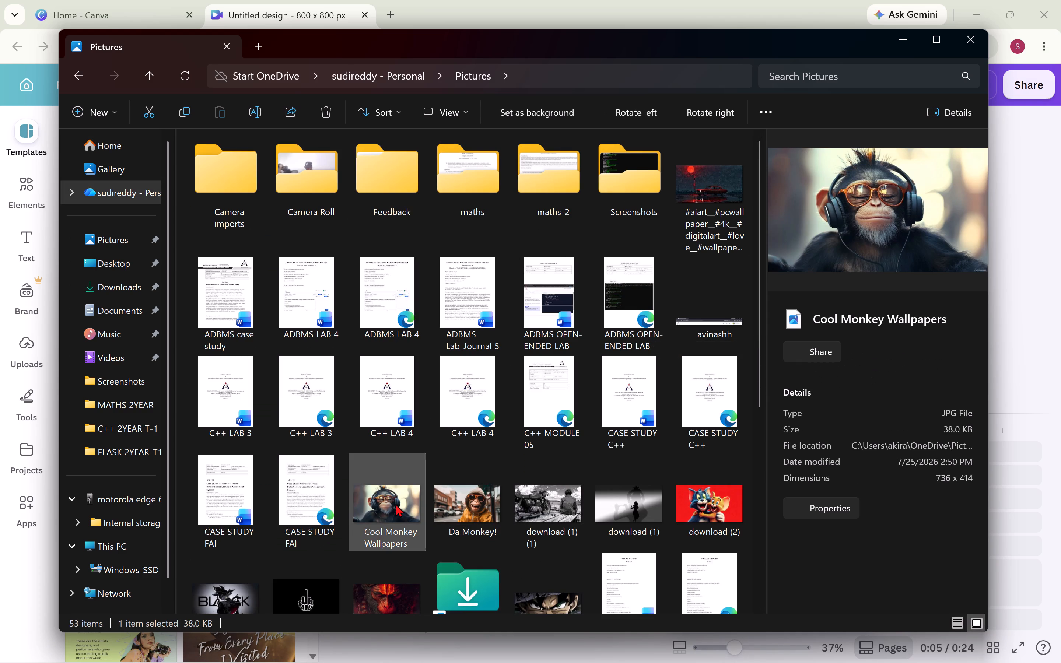
key(ctrl+c)
key(alt+Tab)
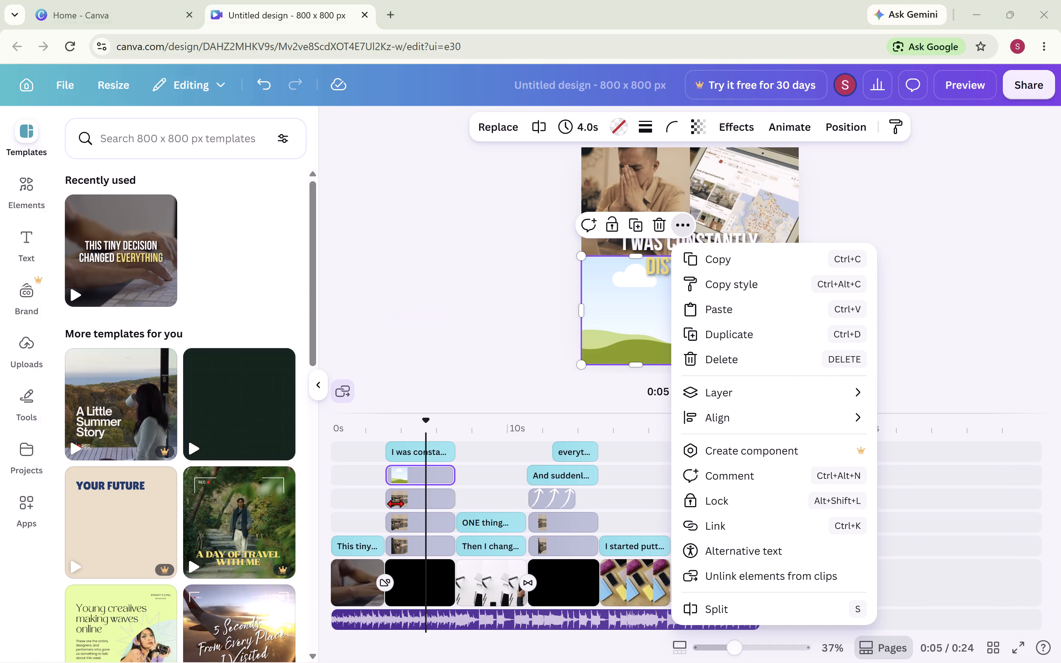
key(ctrl+v)
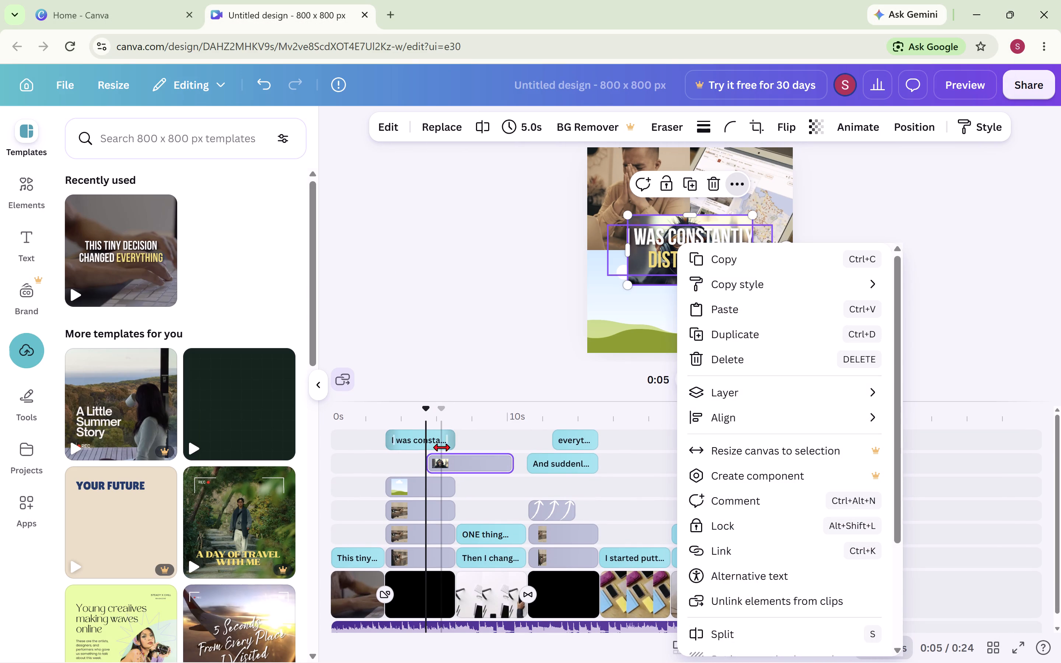
Align the headphone-wearing monkey clip's start with the "I was constantly distracted" scene and trim its duration to 4.0 s.
drag(441, 458, 392, 474)
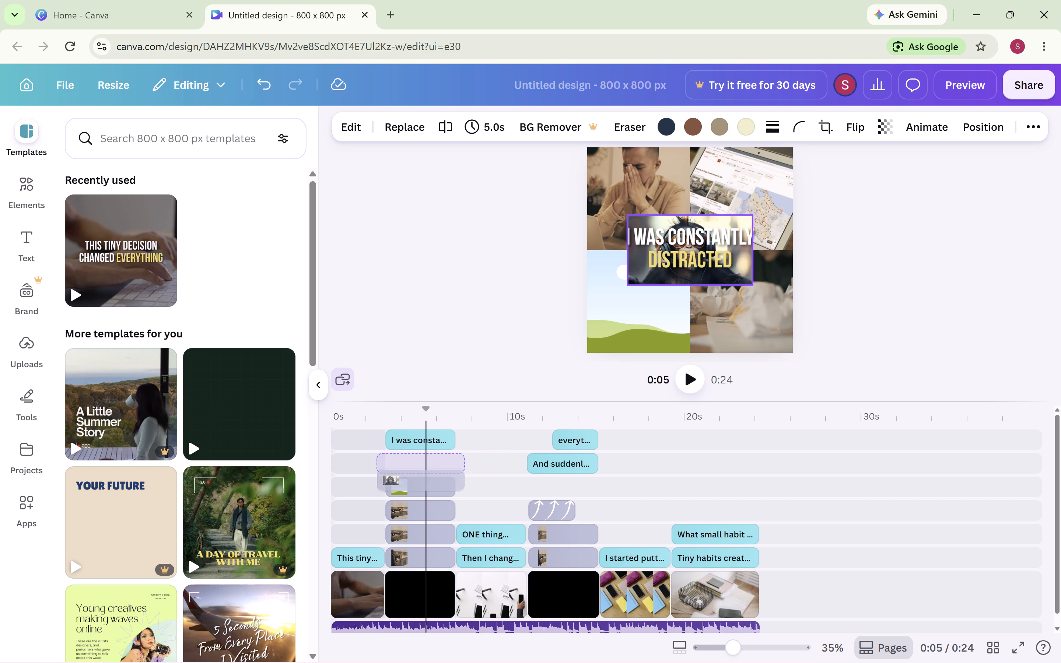
drag(392, 474, 390, 482)
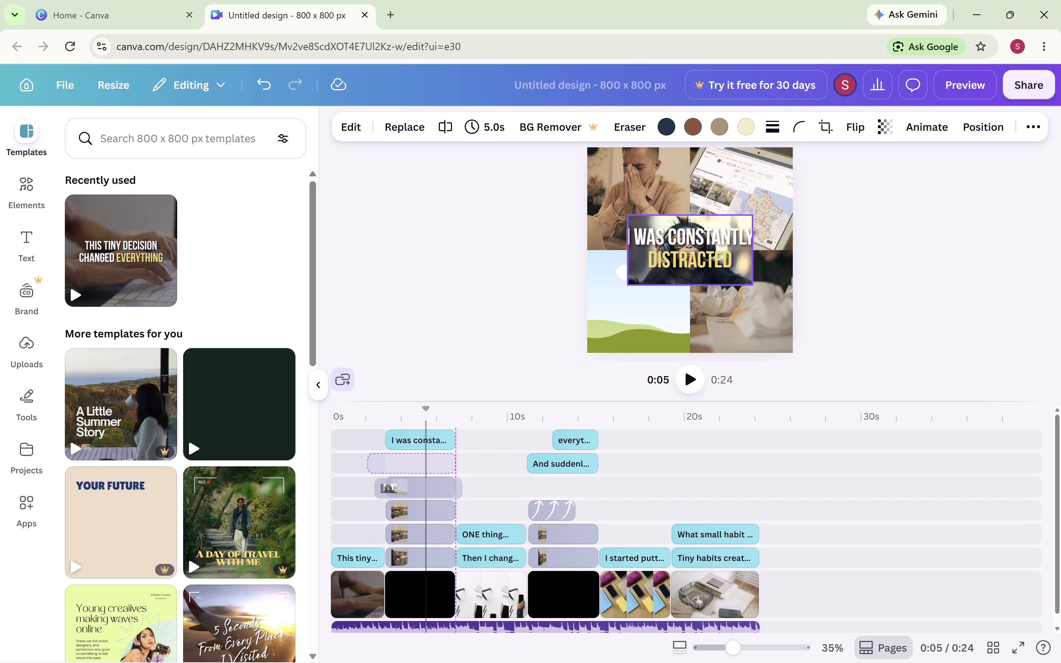
drag(390, 482, 392, 482)
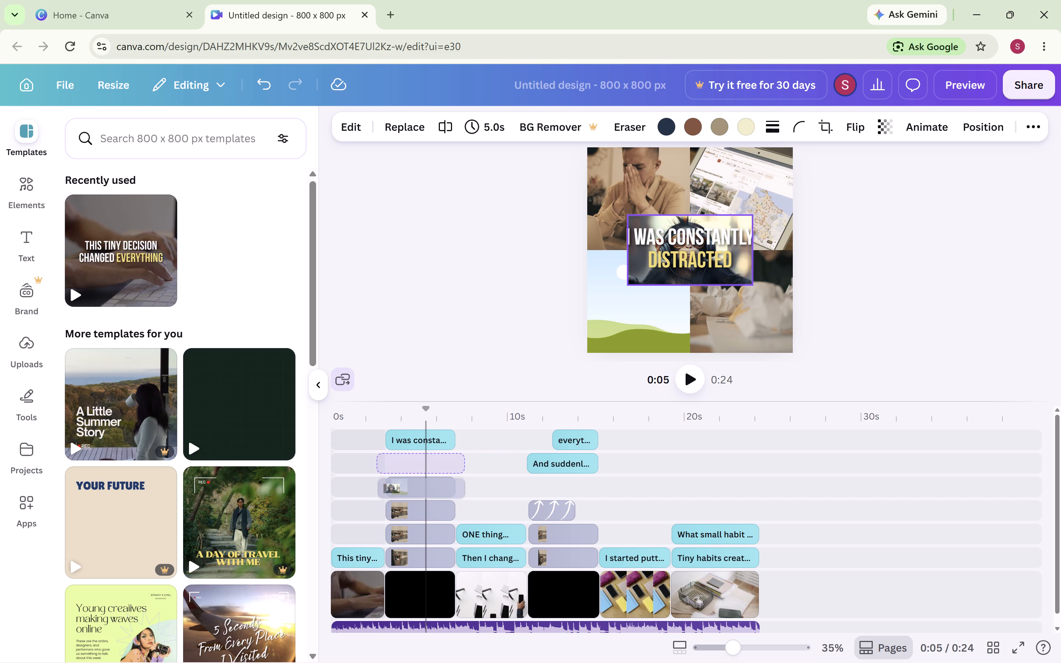
drag(392, 482, 395, 483)
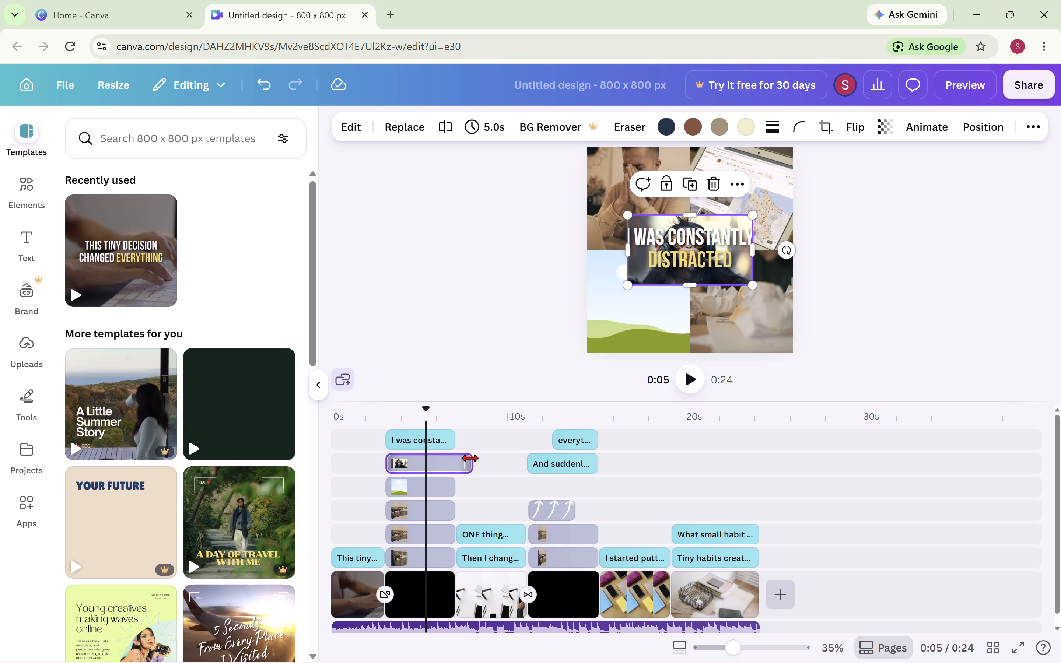
drag(470, 458, 447, 466)
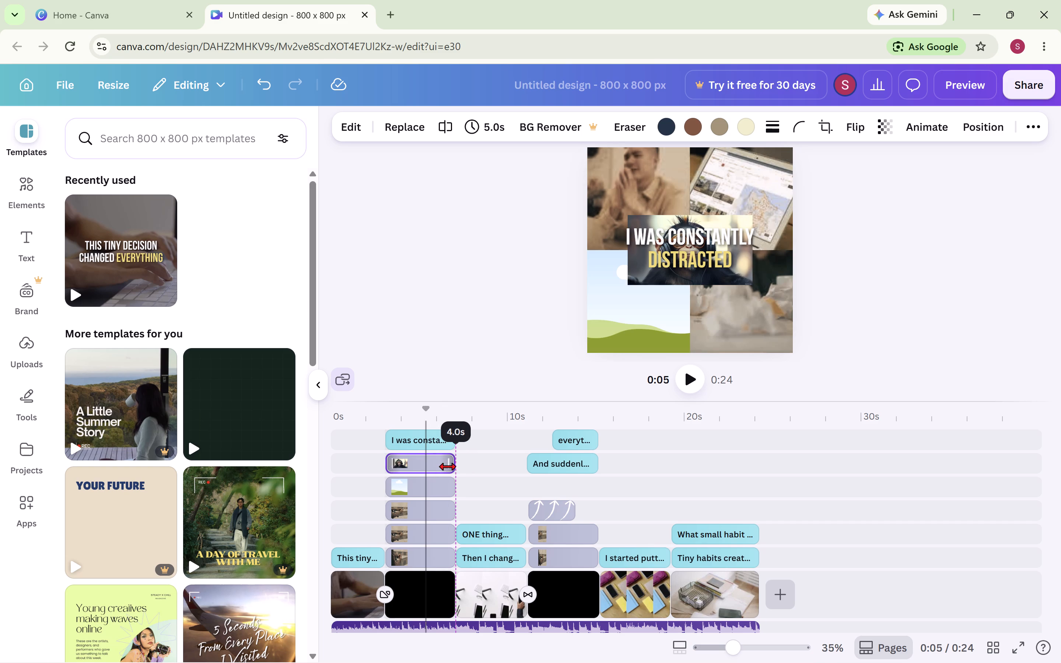
drag(447, 466, 450, 466)
Place the headphone-wearing monkey image into the empty bottom-left frame of the grid scene.
click(430, 481)
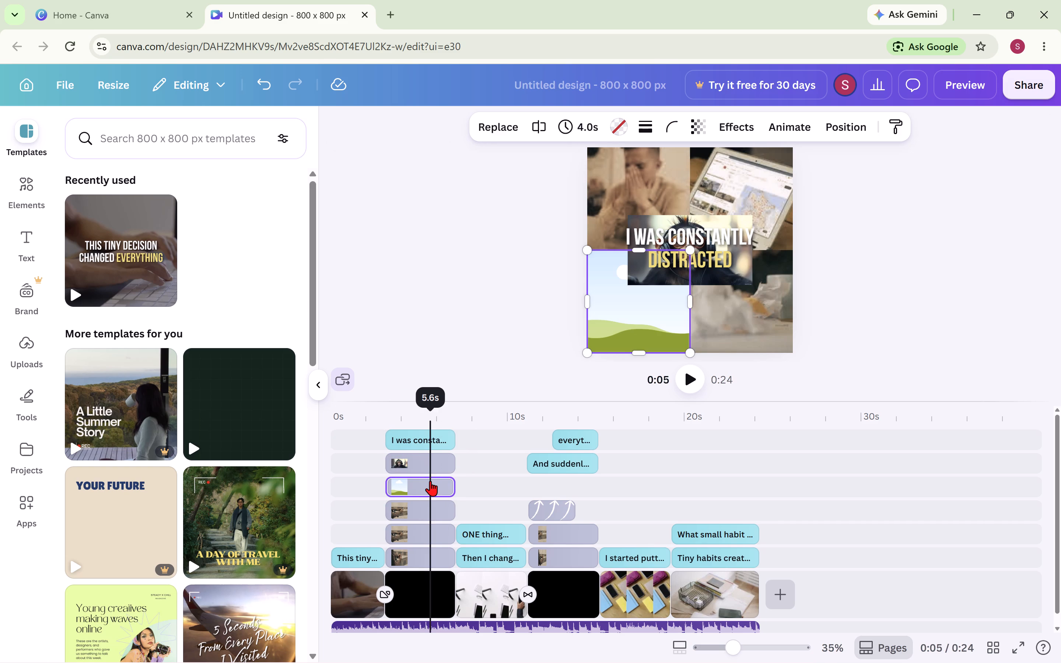
click(434, 467)
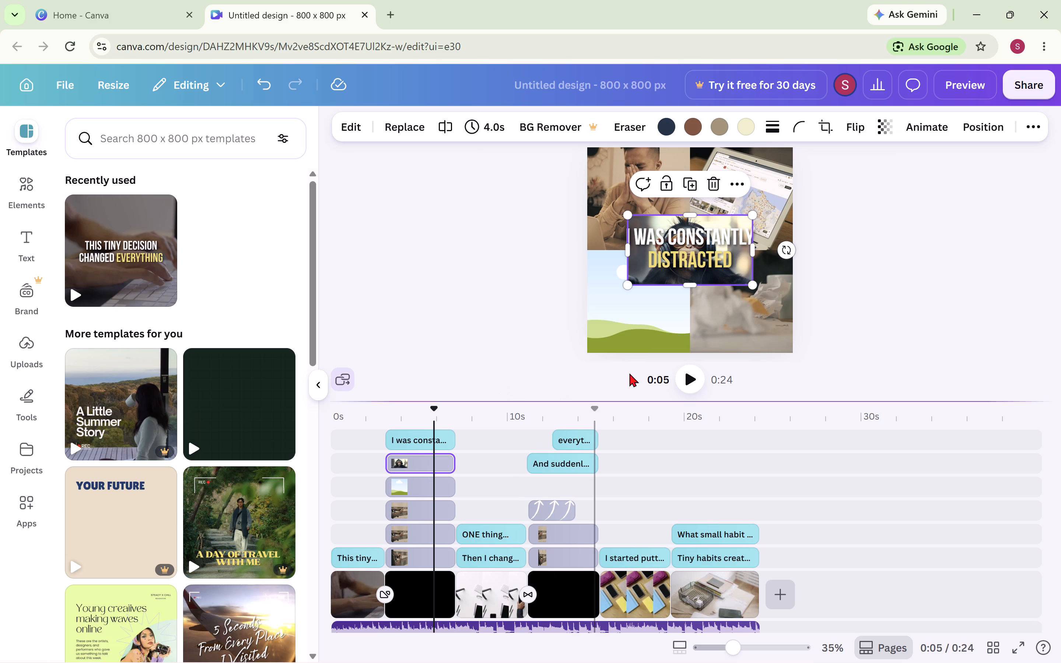
click(703, 276)
drag(703, 276, 660, 301)
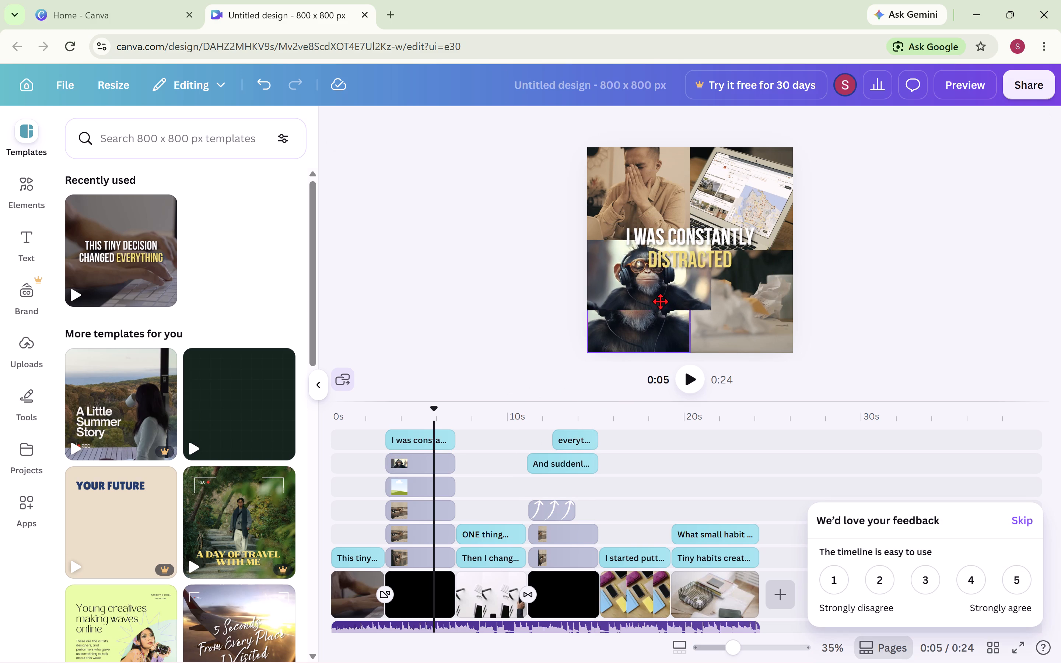
drag(660, 301, 659, 303)
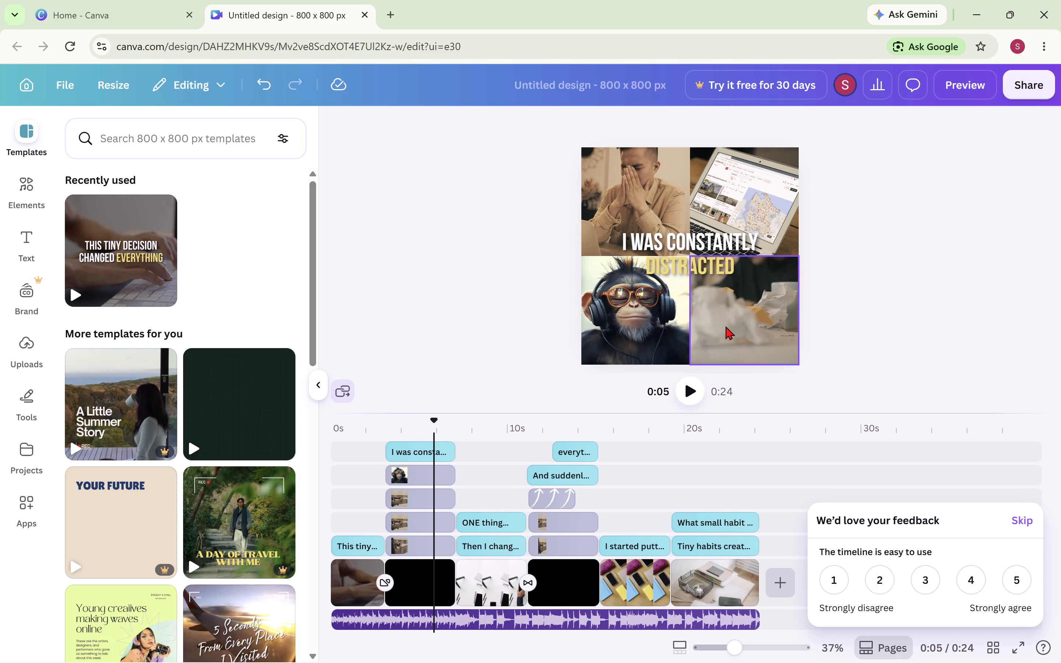
Copy the "Da Monkey!" image from the Pictures folder in File Explorer and paste it into the Canva design.
click(725, 326)
key(alt+Tab)
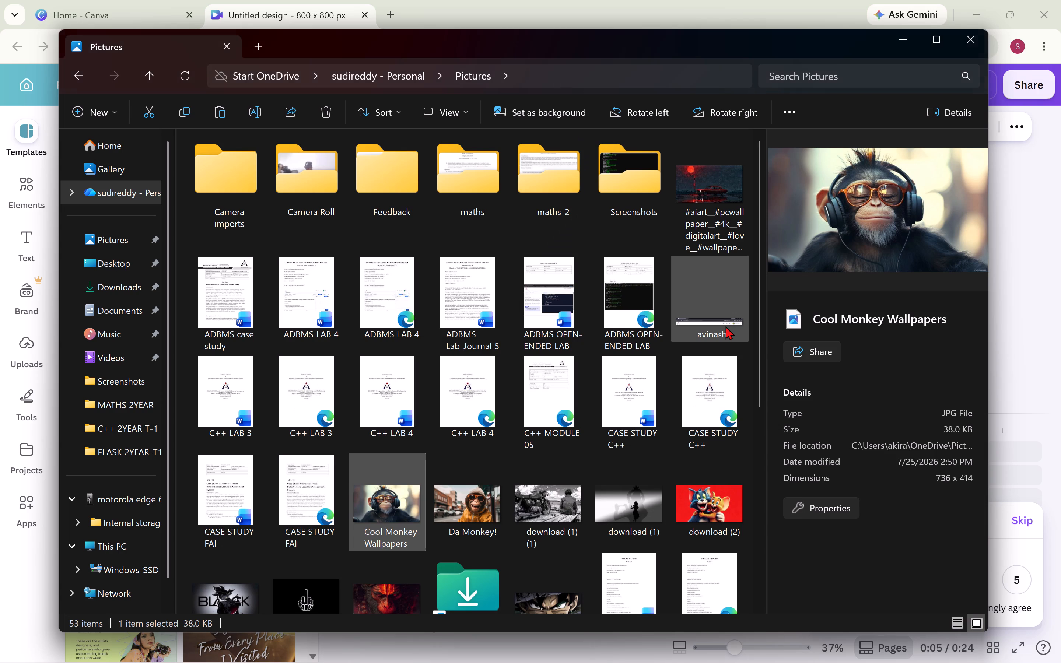
click(476, 517)
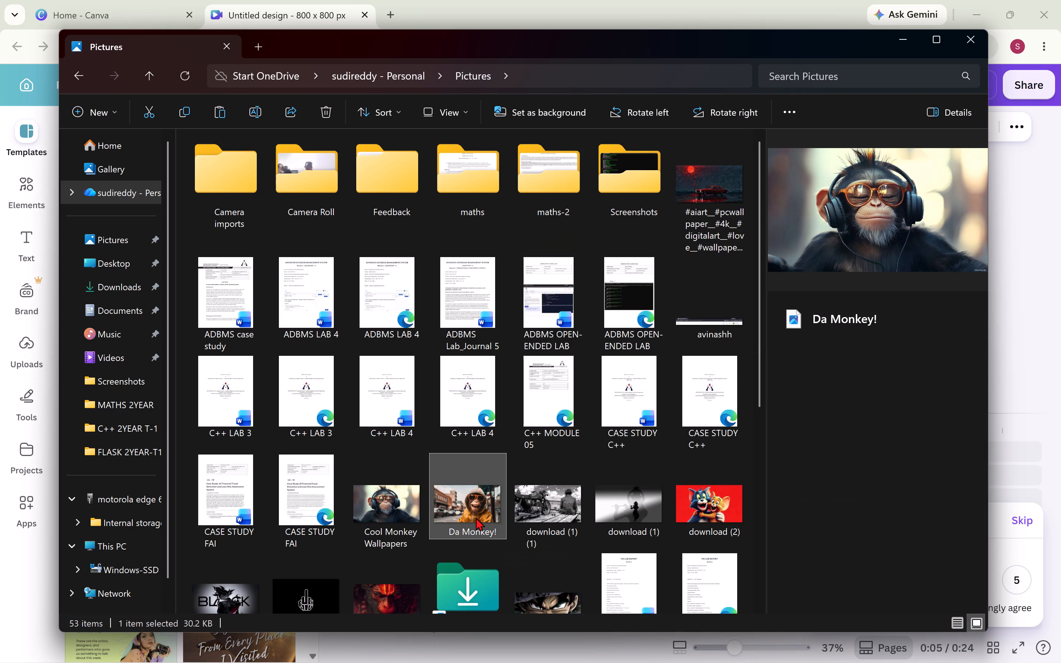
key(ctrl+c)
key(alt+Tab)
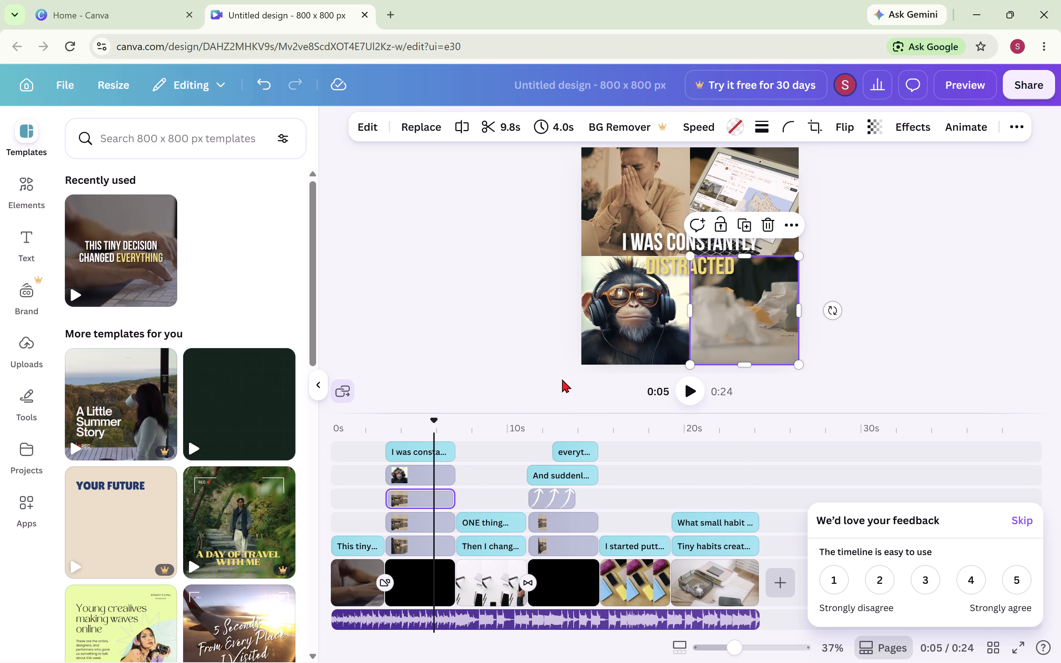
key(ctrl+v)
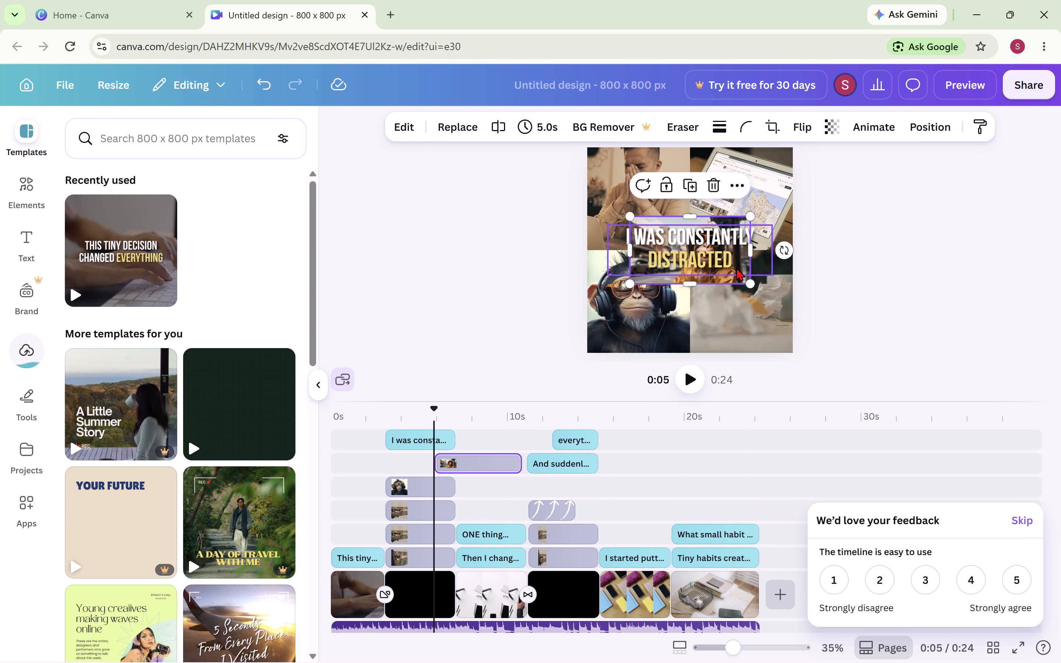
drag(738, 279, 759, 289)
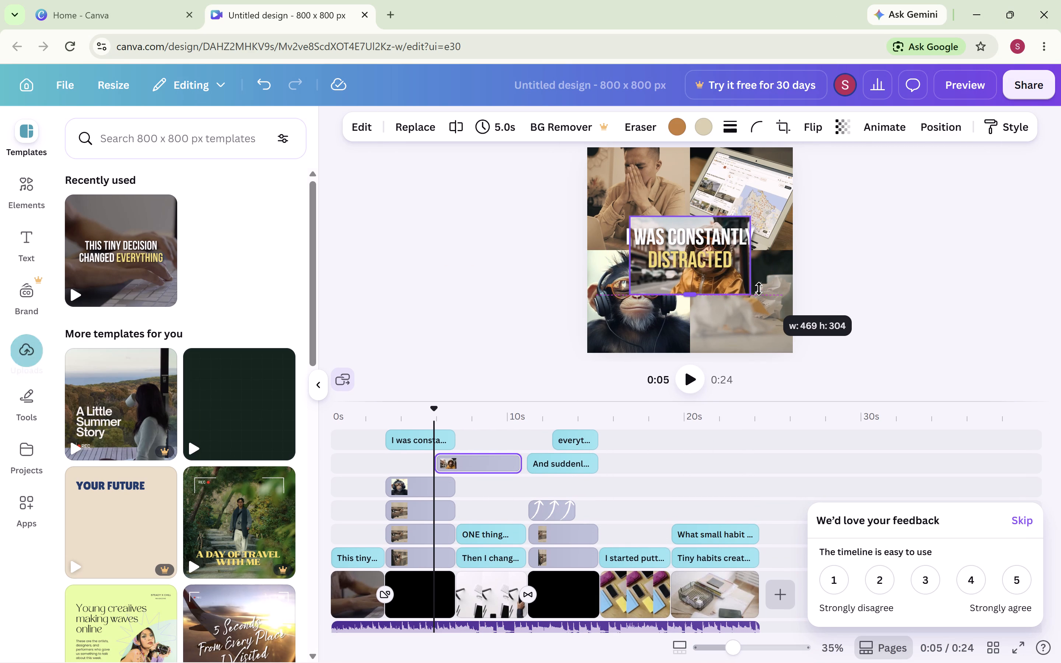
drag(759, 289, 744, 281)
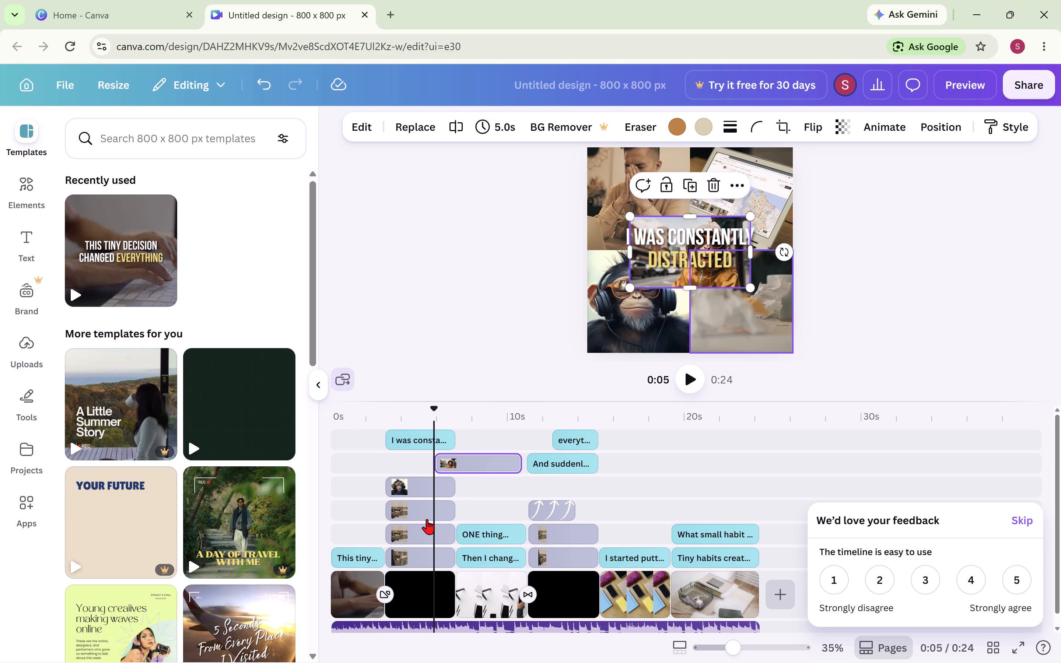
Delete the crumpled-paper video from the bottom-right cell of the "I was constantly distracted" grid scene.
click(419, 511)
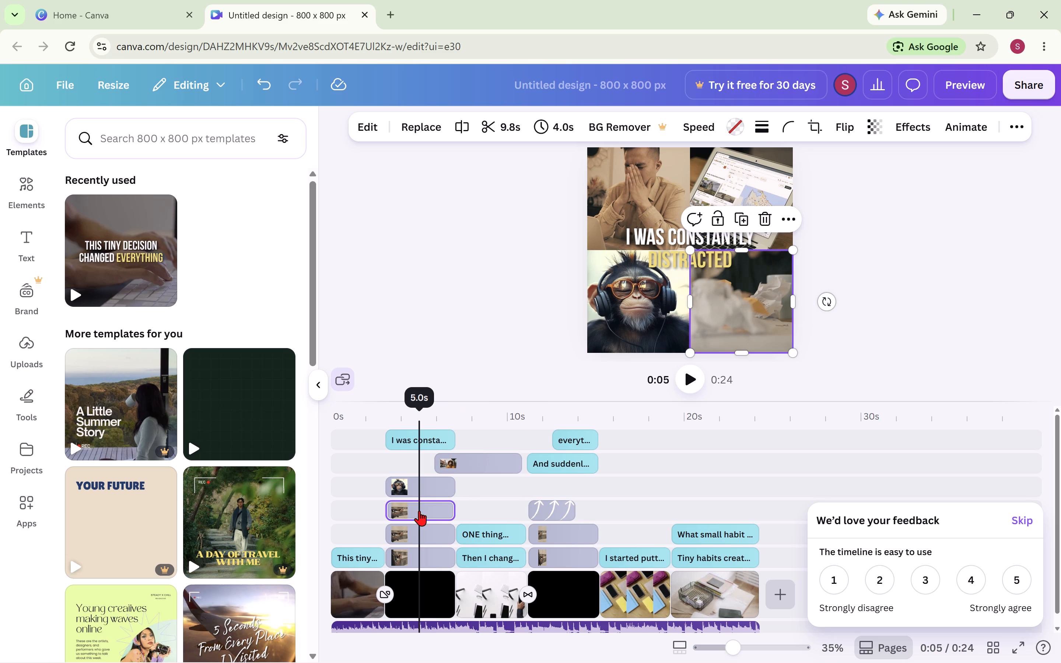
key(Delete)
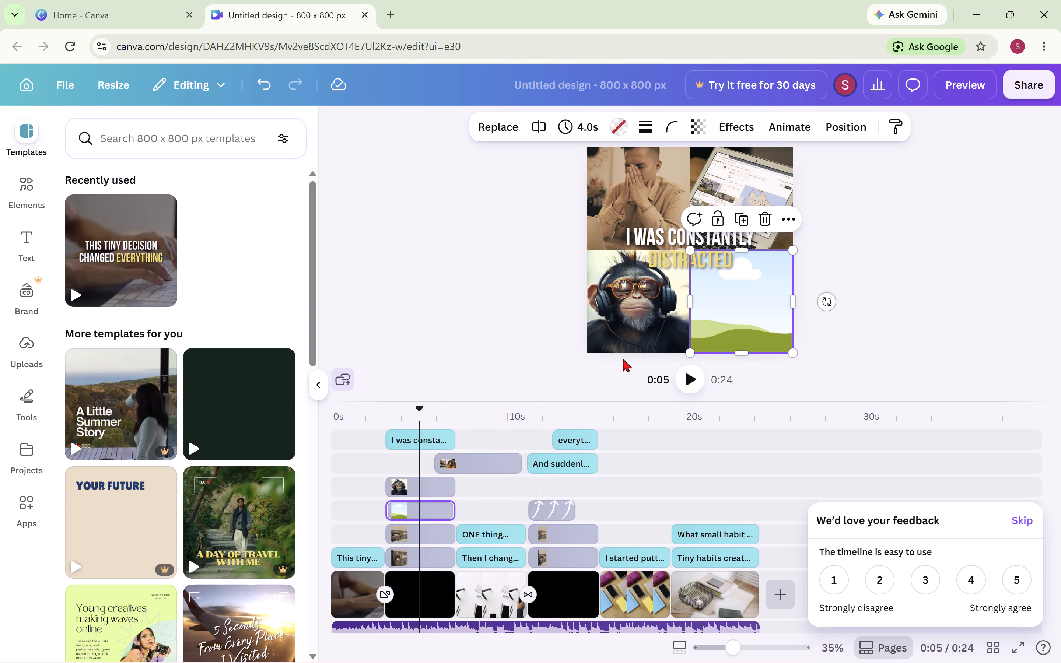
Align the "Da Monkey!" clip's start with the "I was constantly distracted" scene and trim its duration to 4.0 s.
click(473, 463)
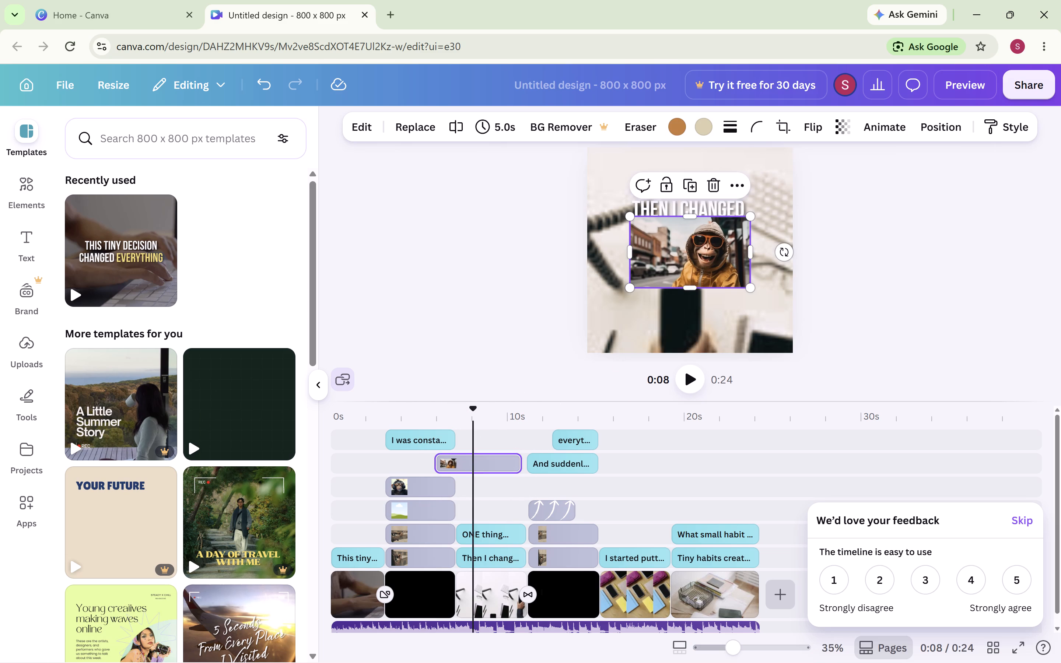
drag(719, 263, 754, 308)
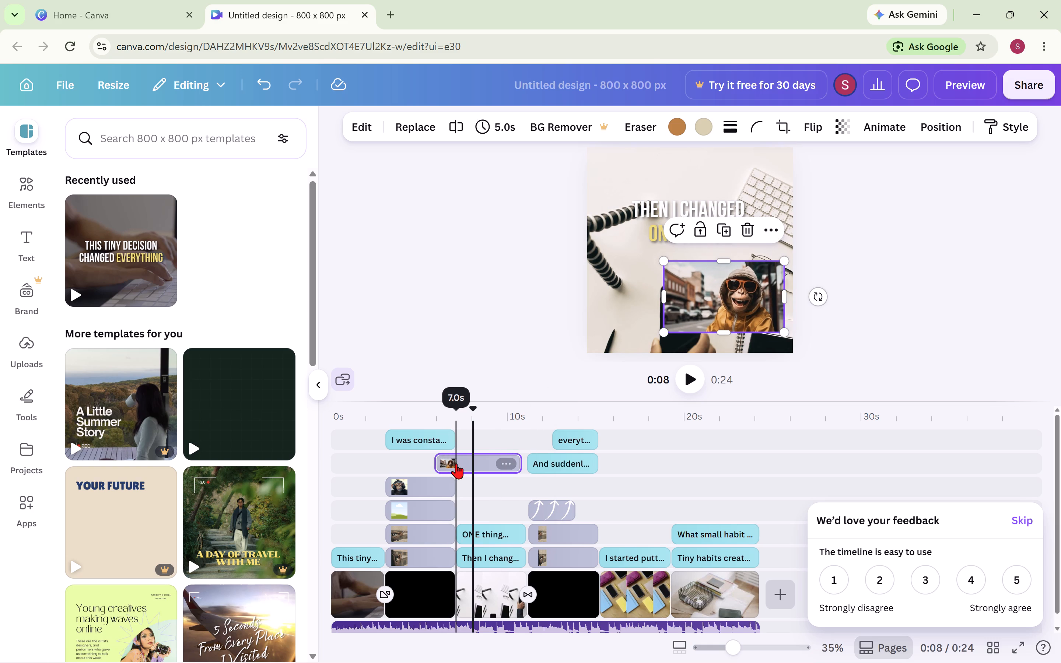
drag(456, 463, 409, 467)
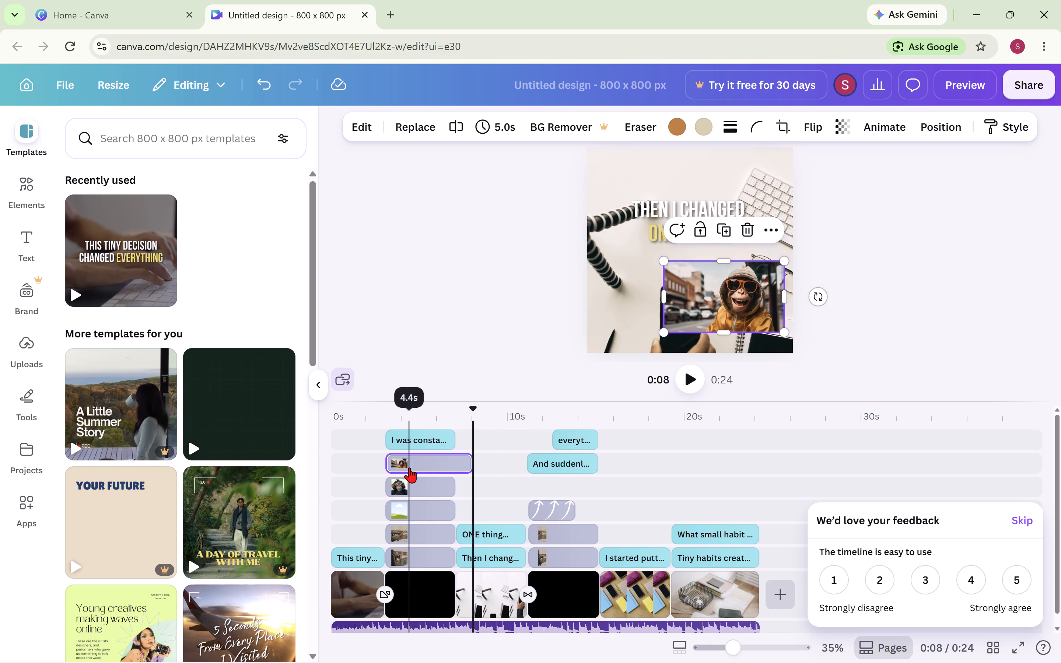
drag(469, 460, 448, 463)
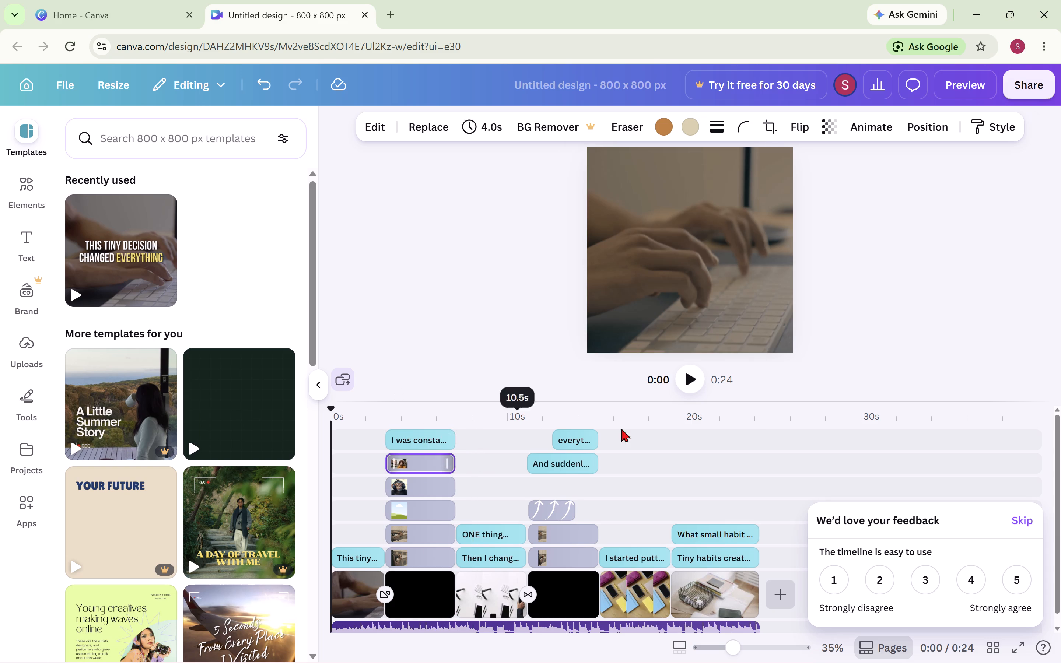
Place the "Da Monkey!" image into the empty bottom-right frame of the grid scene.
click(429, 462)
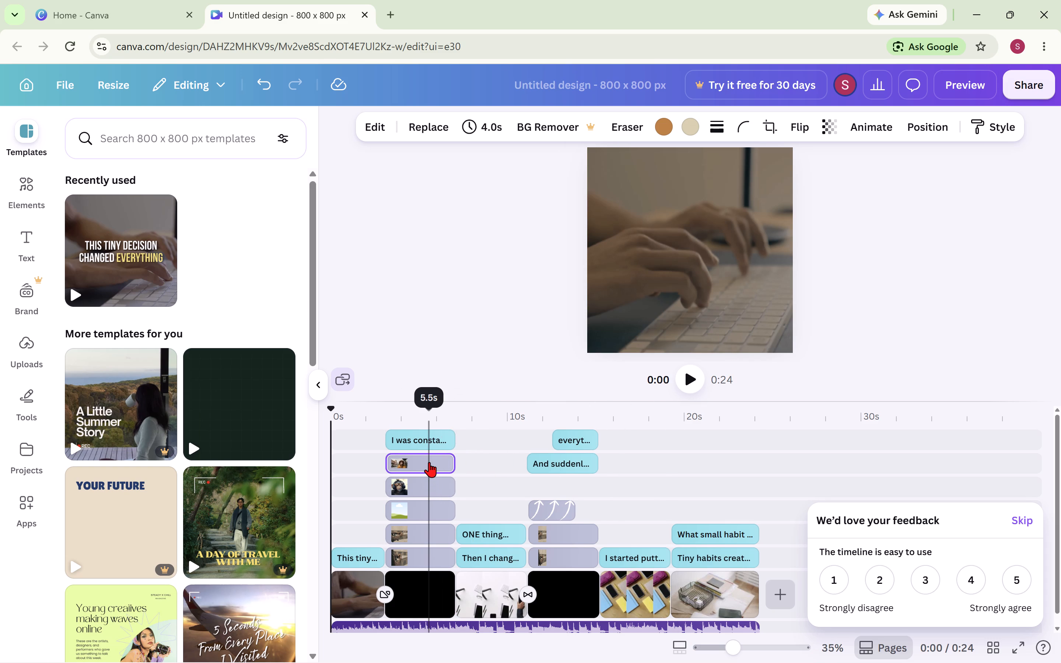
drag(742, 317, 756, 305)
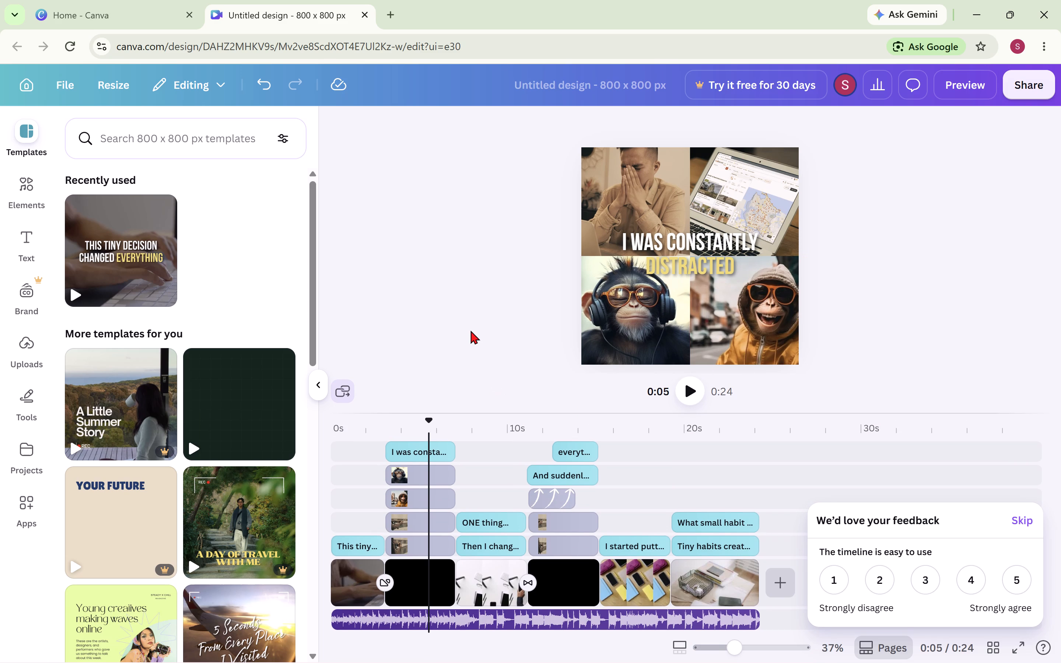
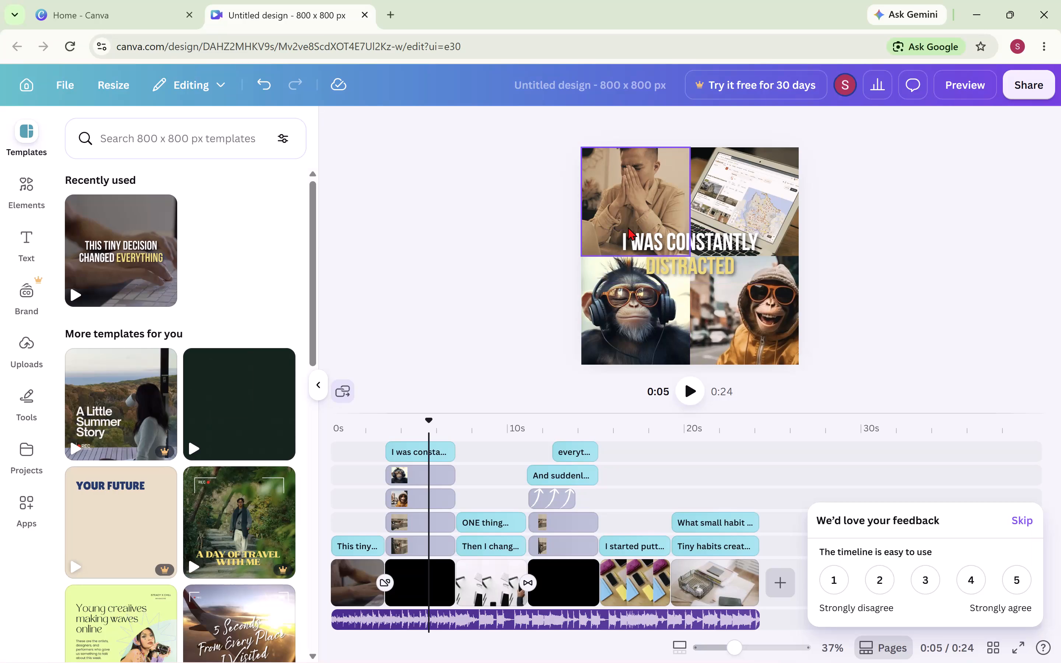
Delete the video of the man covering his face from the top-left cell of the "I was constantly distracted" grid scene.
click(628, 227)
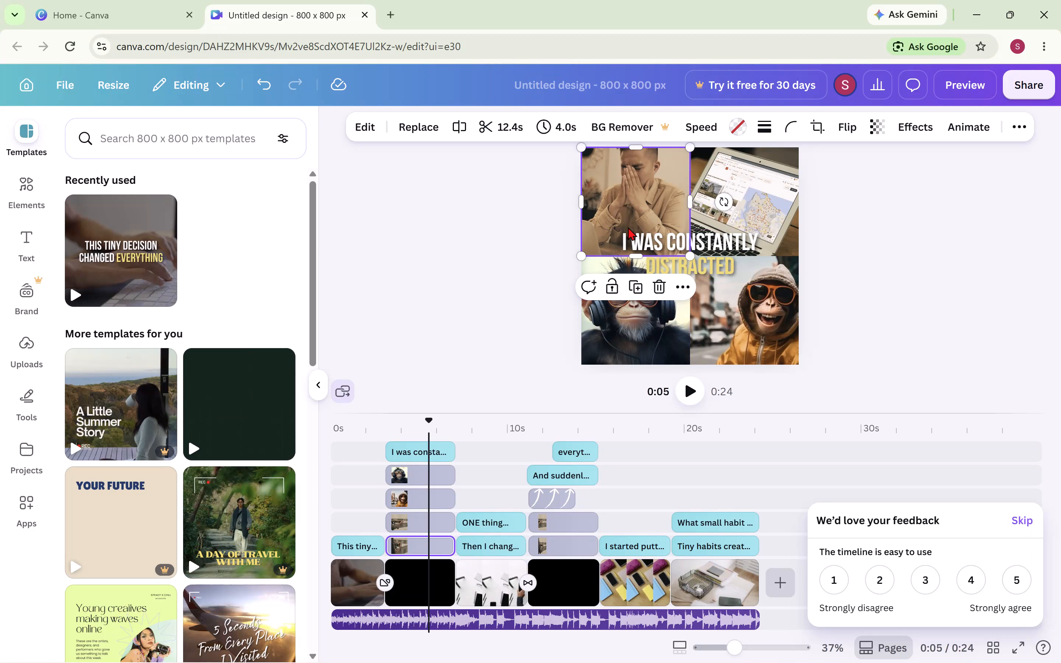
key(Delete)
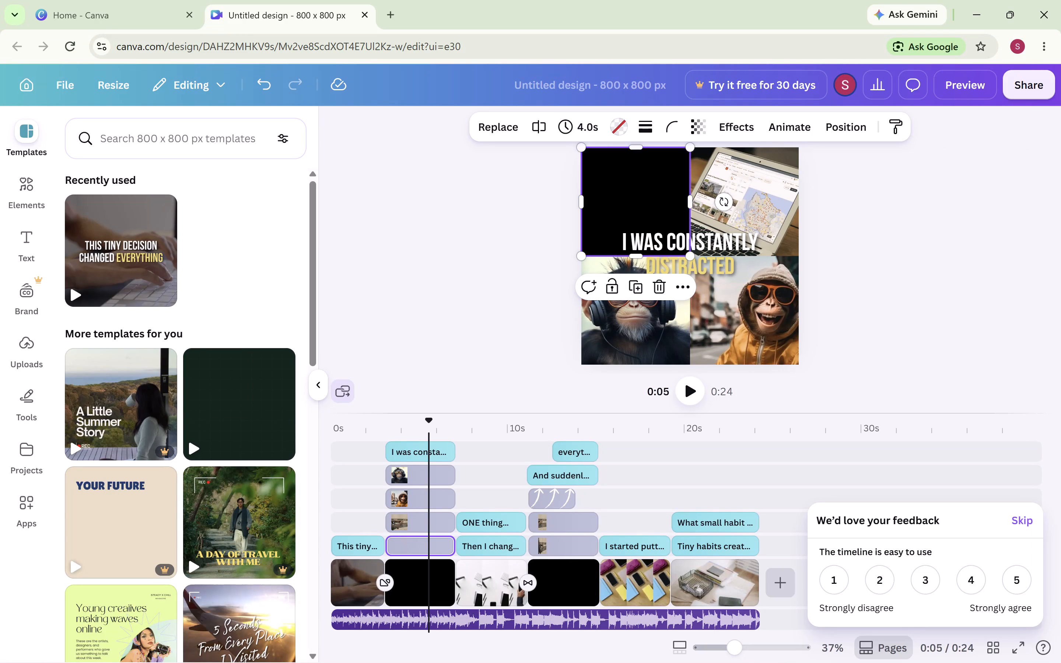
Copy the "download (2)" Tom and Jerry image from the Pictures folder in File Explorer and paste it into the Canva design.
key(alt+Tab)
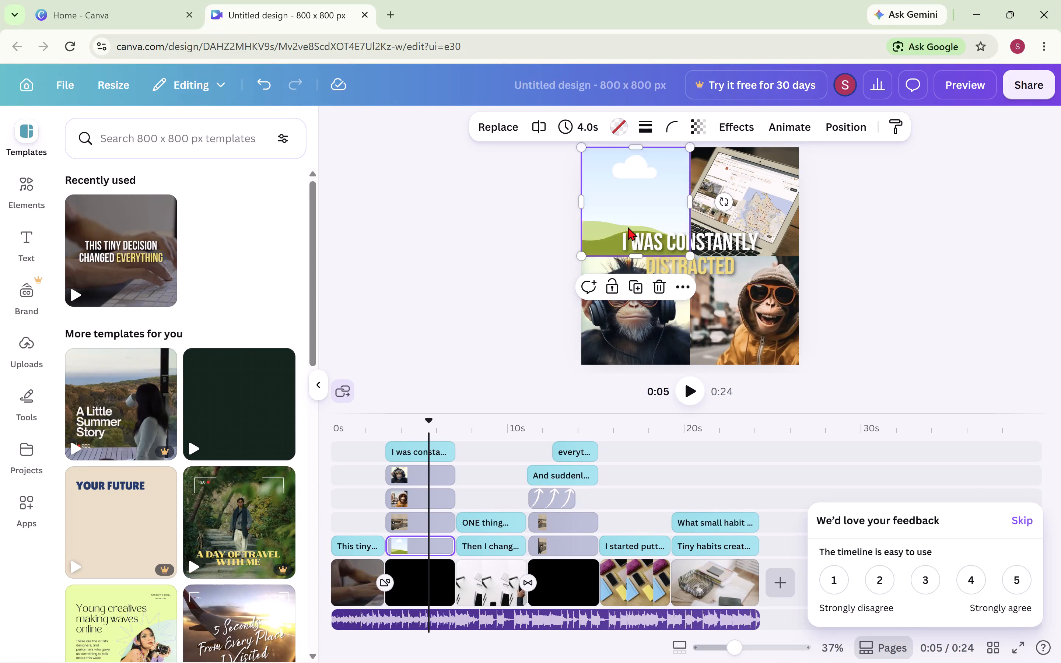
key(alt+Tab)
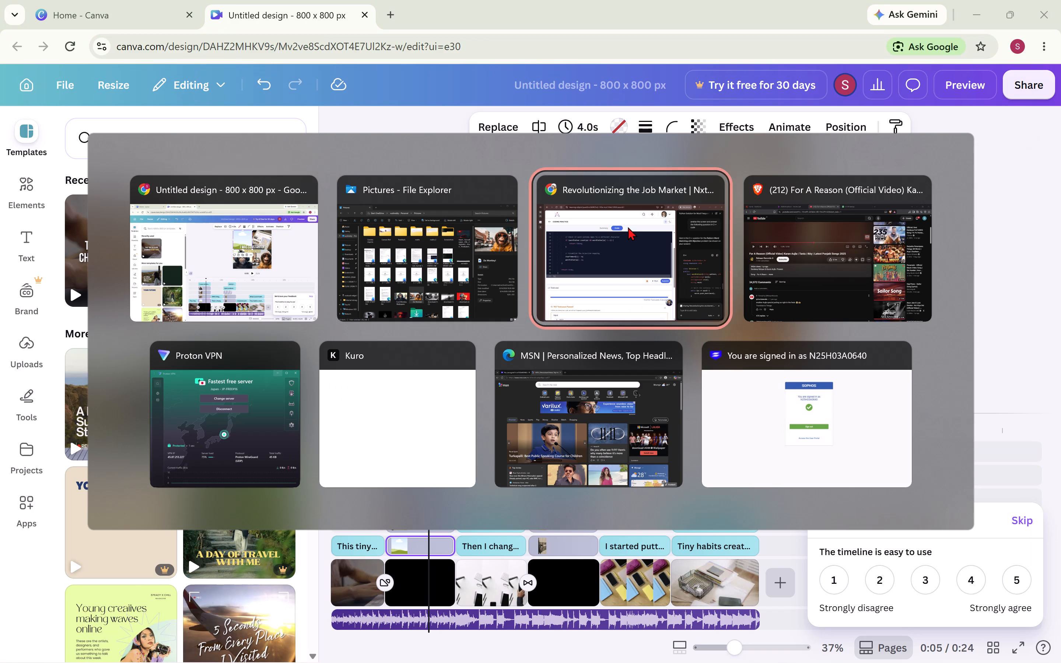
key(alt+Tab)
key(alt+Tab)
key(alt+Tab)
key(alt+Tab)
key(alt+Tab)
key(alt+Tab)
key(alt+Tab)
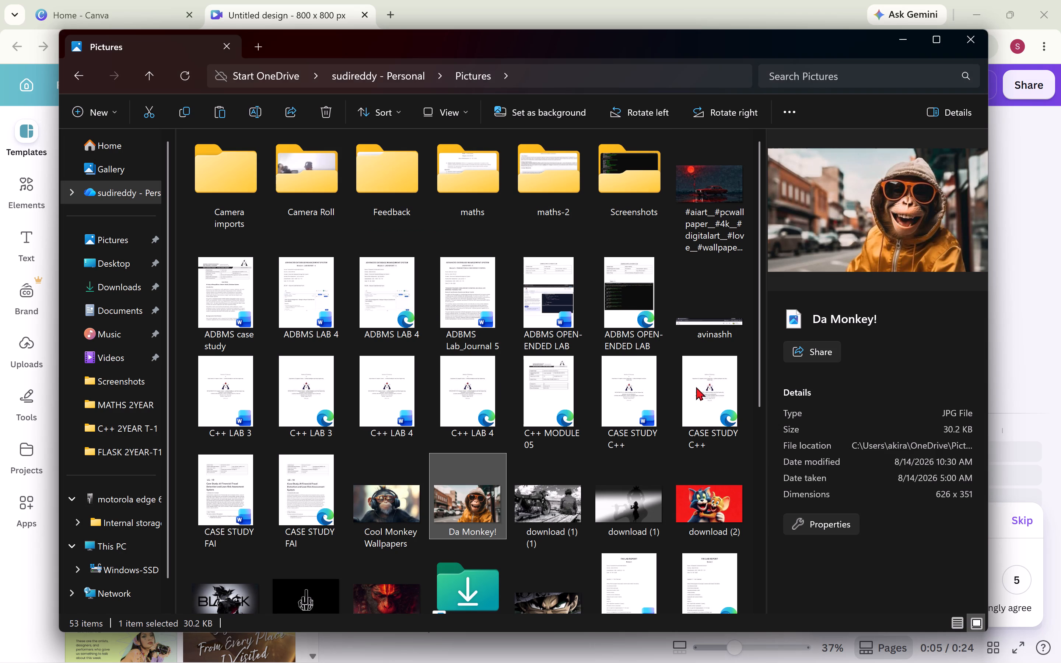
click(701, 473)
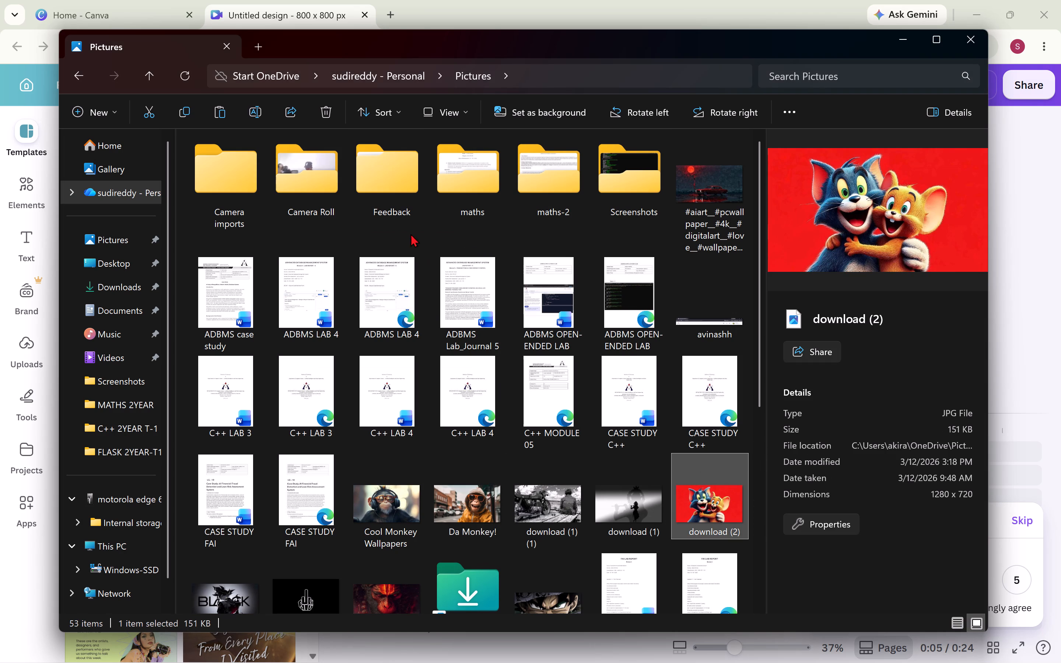
click(176, 113)
click(901, 38)
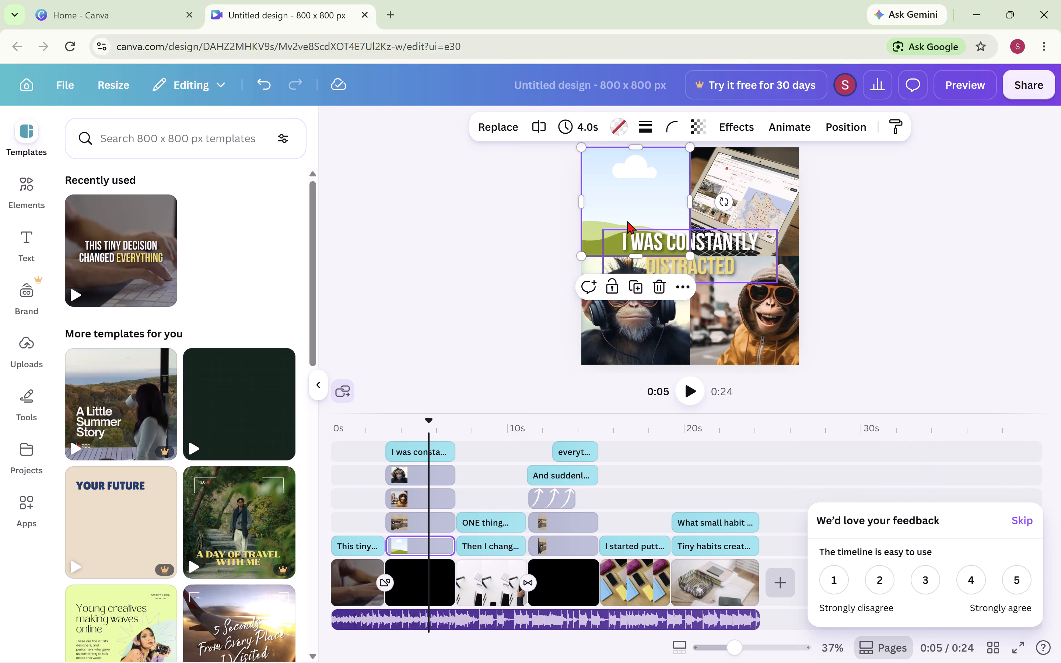
right_click(613, 194)
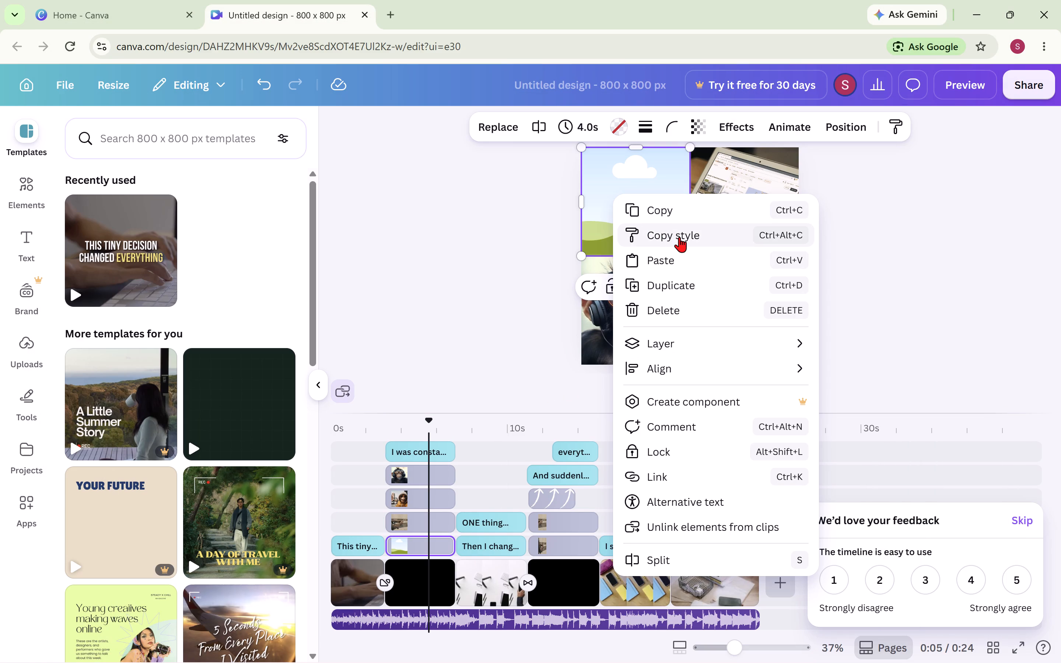
click(663, 259)
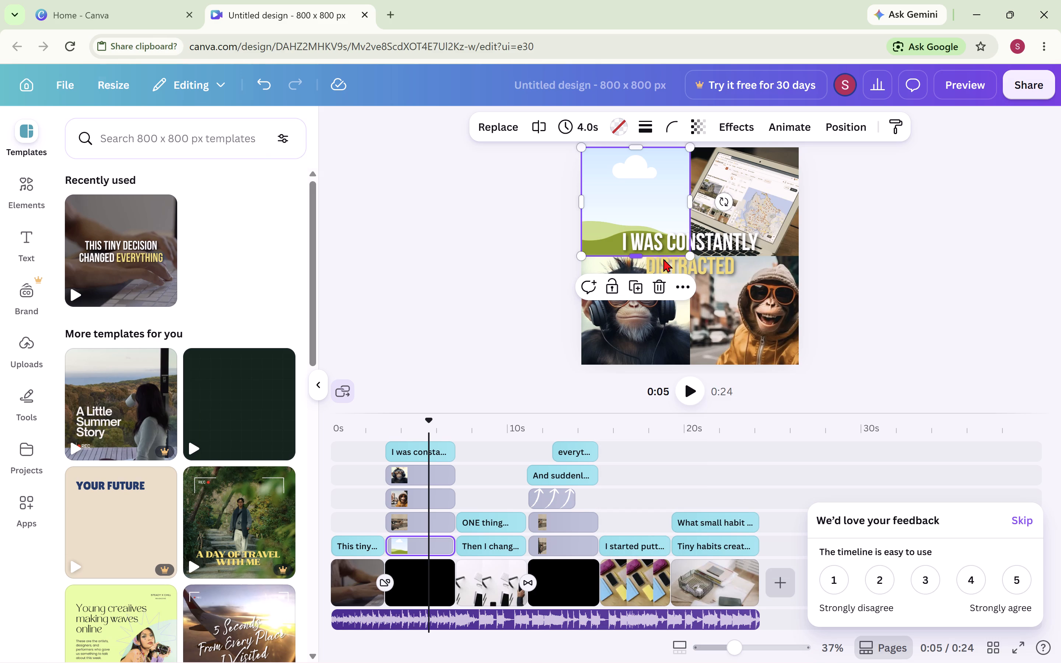
click(255, 158)
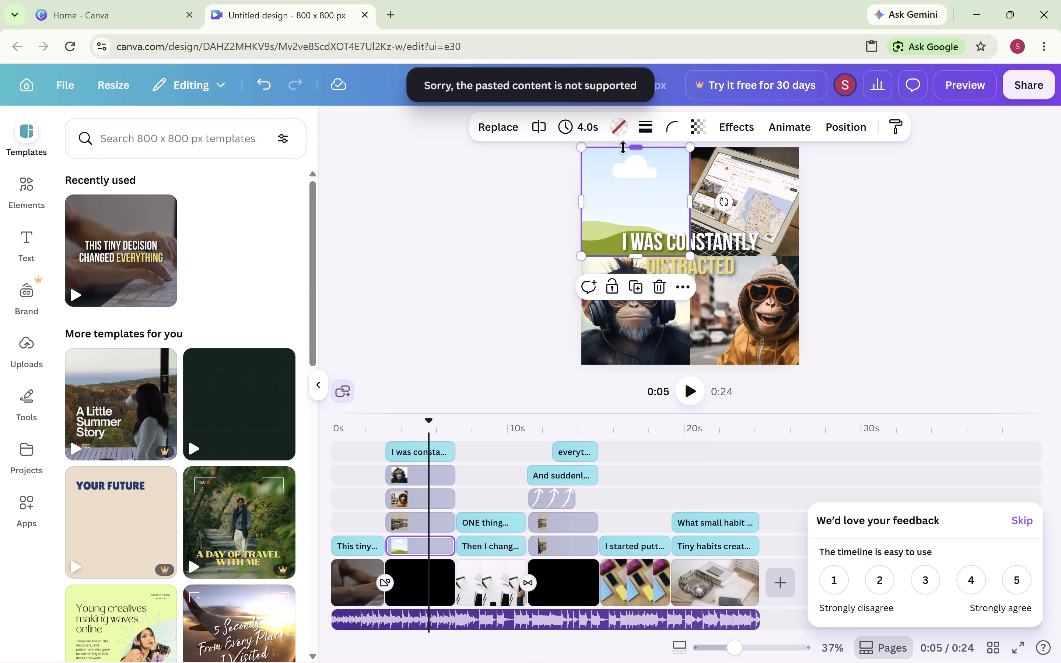
scroll(677, 218, right, 1)
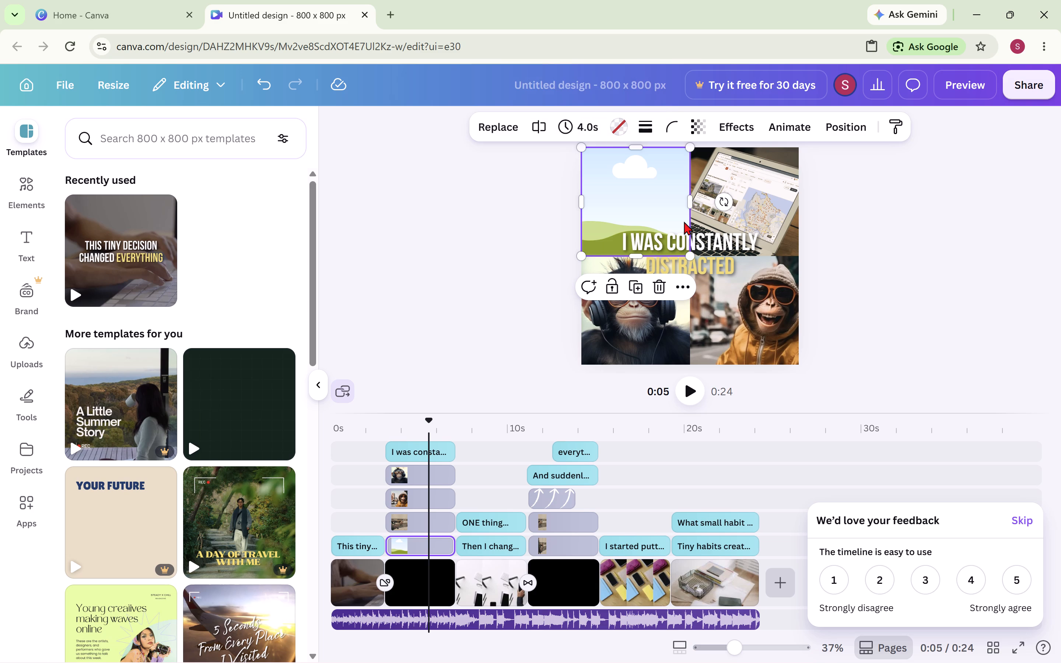
key(ctrl+v)
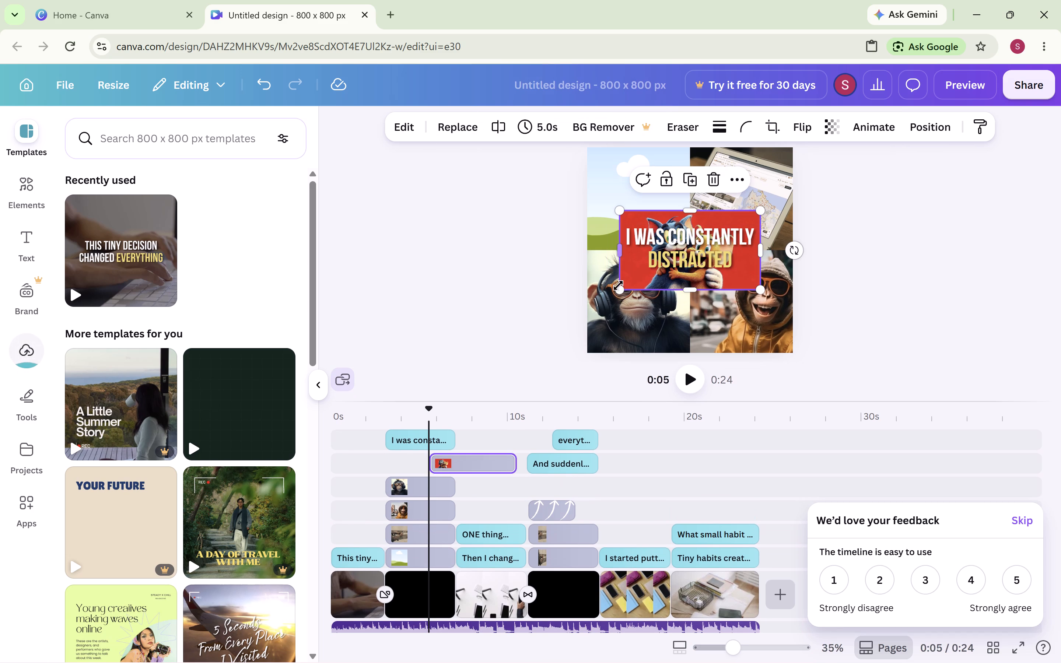
Align the "download (2)" clip's start with the "I was constantly distracted" scene and trim its duration to 4.0 s.
click(477, 463)
drag(477, 463, 462, 463)
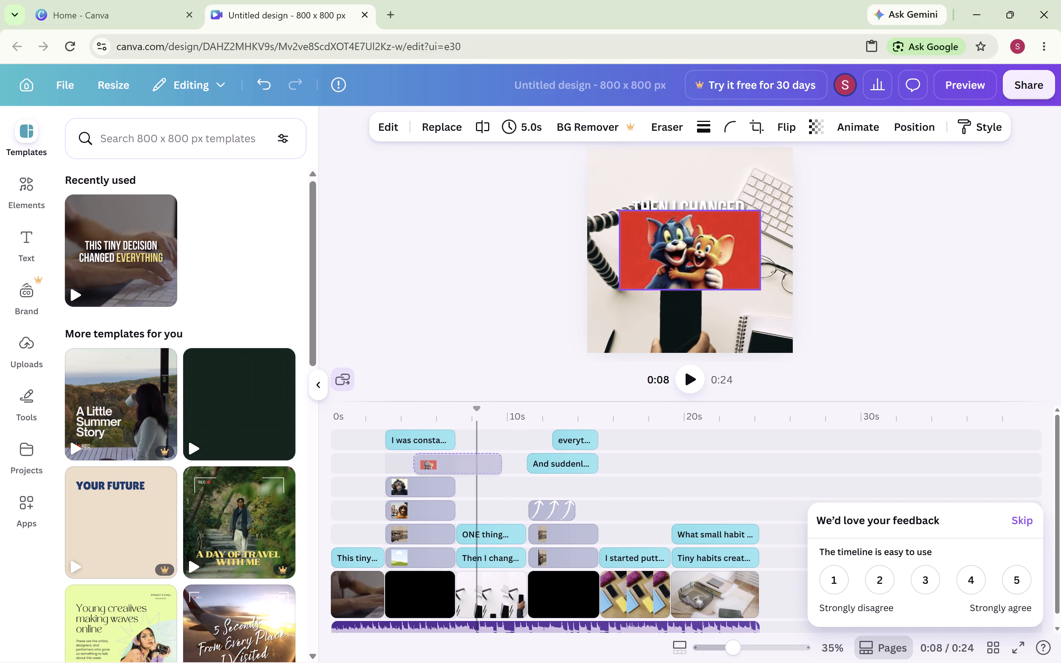
drag(462, 463, 437, 467)
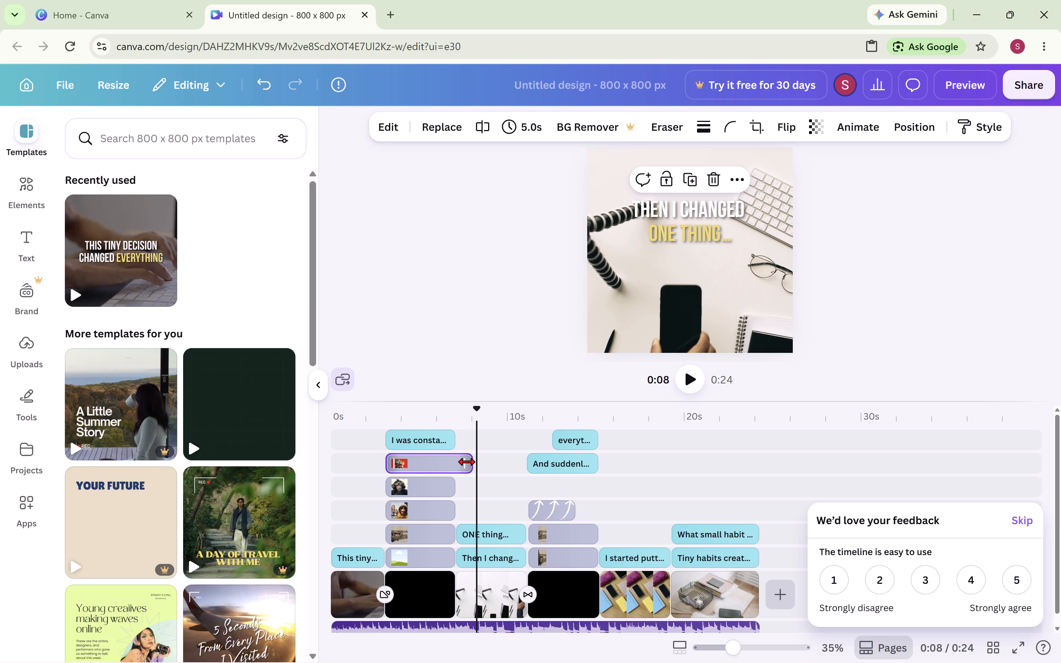
drag(466, 463, 441, 466)
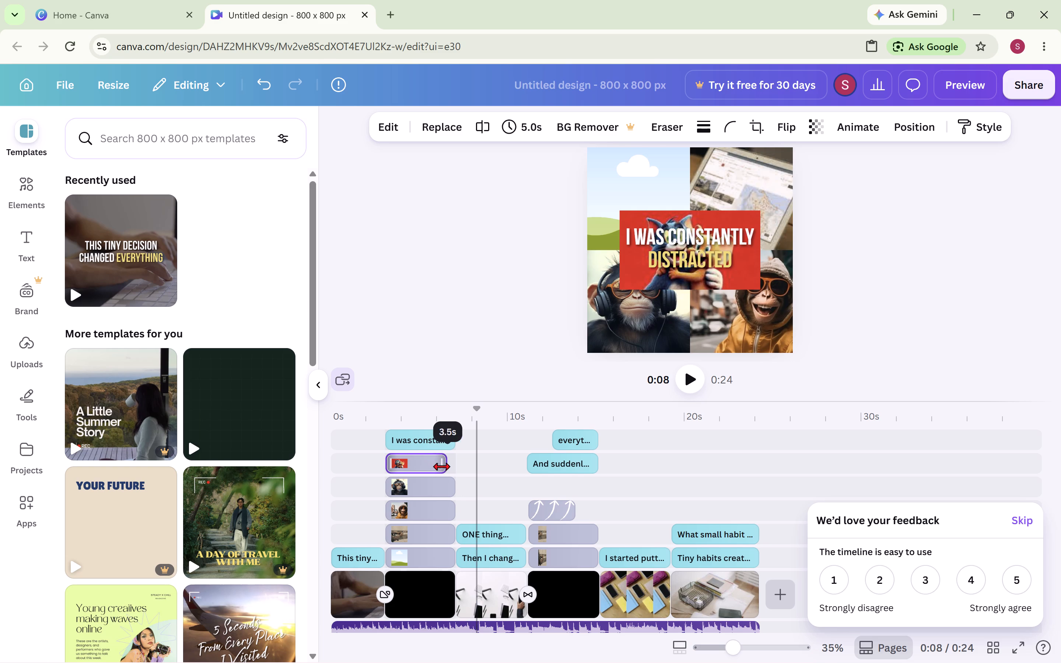
drag(441, 466, 445, 466)
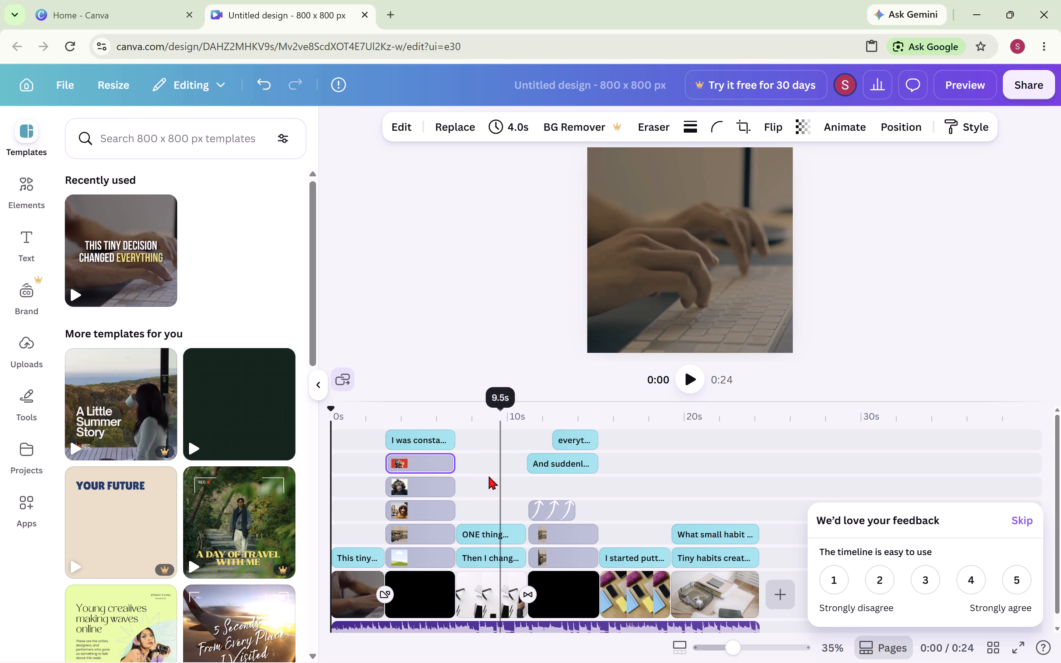
Place the "download (2)" image into the empty top-left frame of the grid scene.
click(419, 471)
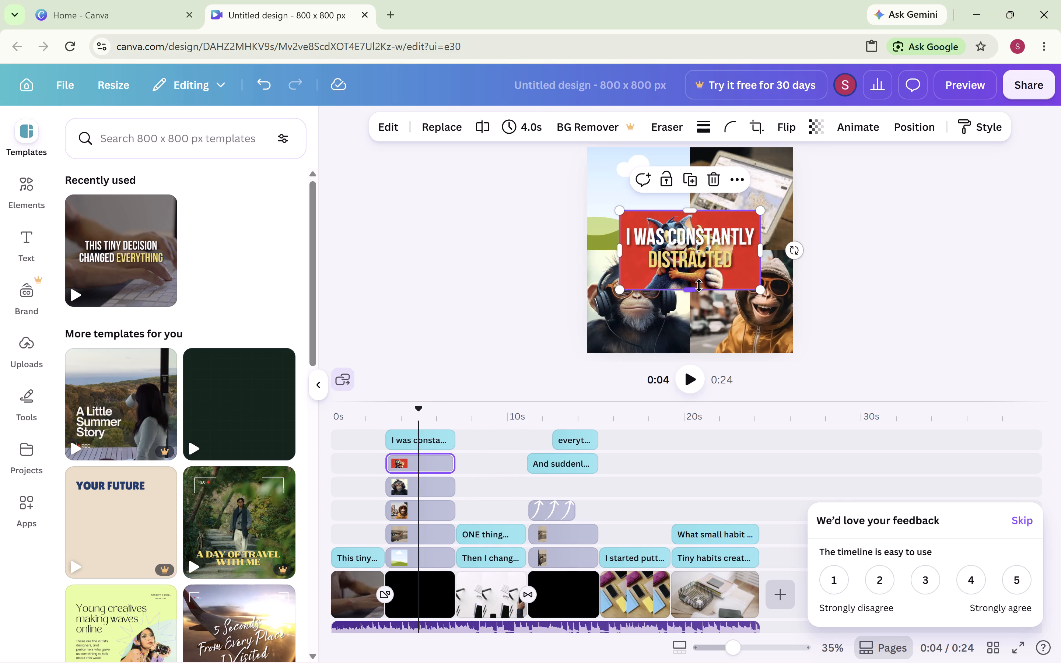
drag(719, 276, 680, 246)
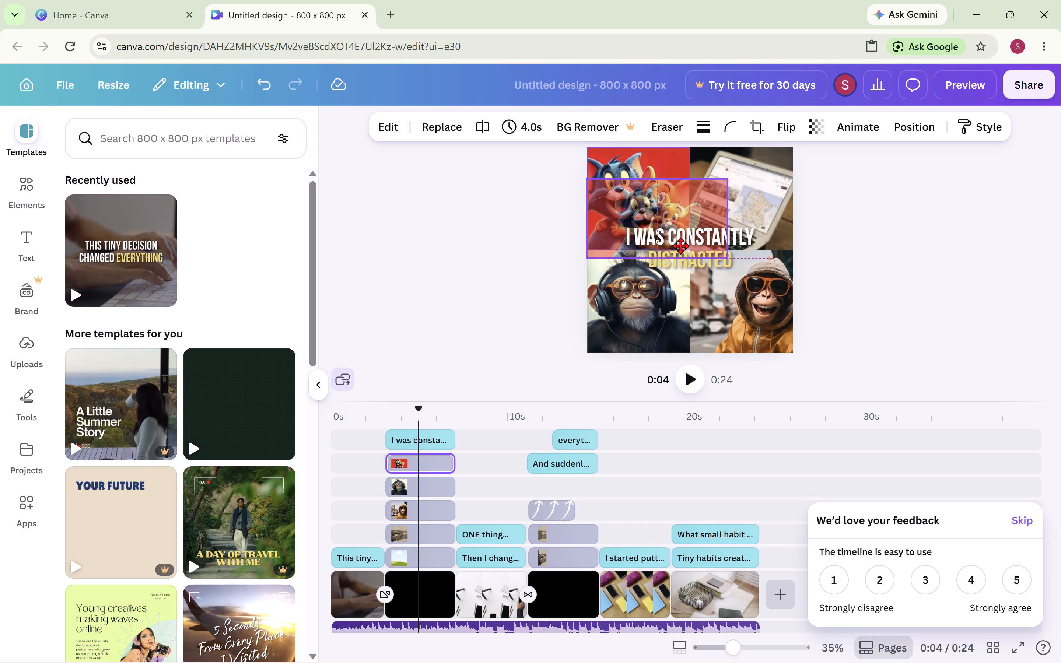
drag(680, 246, 675, 239)
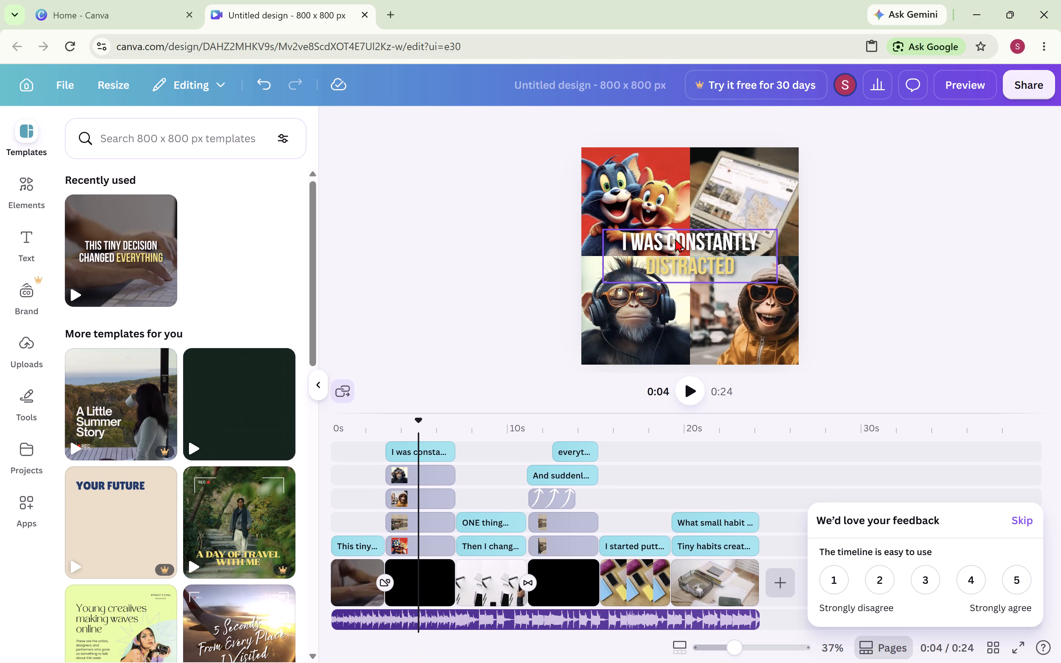
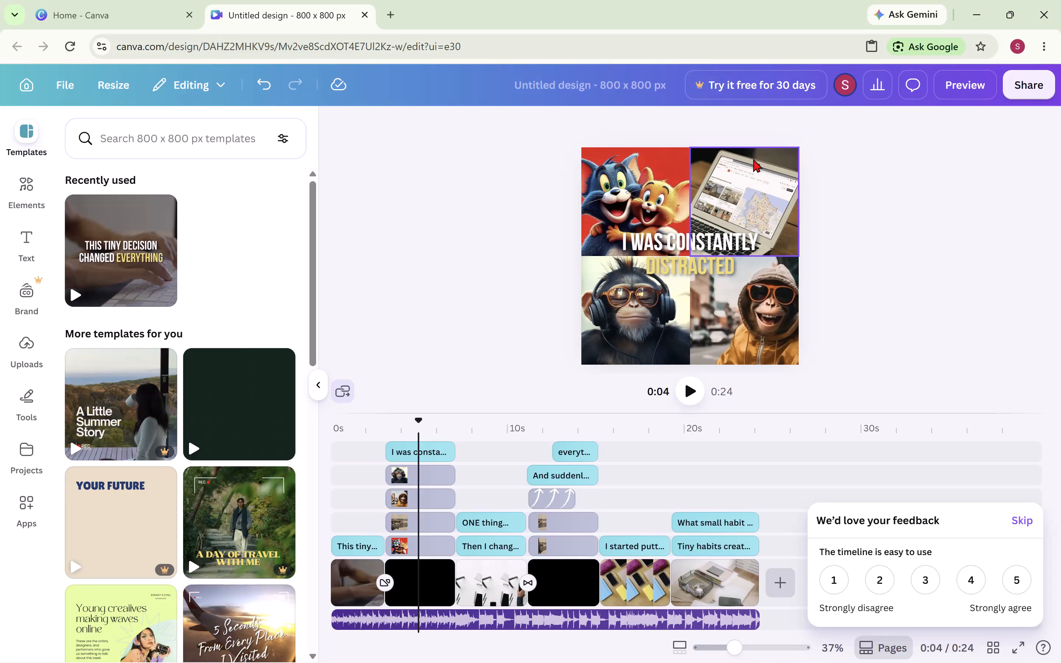
Delete the laptop video from the top-right cell of the "I was constantly distracted" grid scene.
click(750, 165)
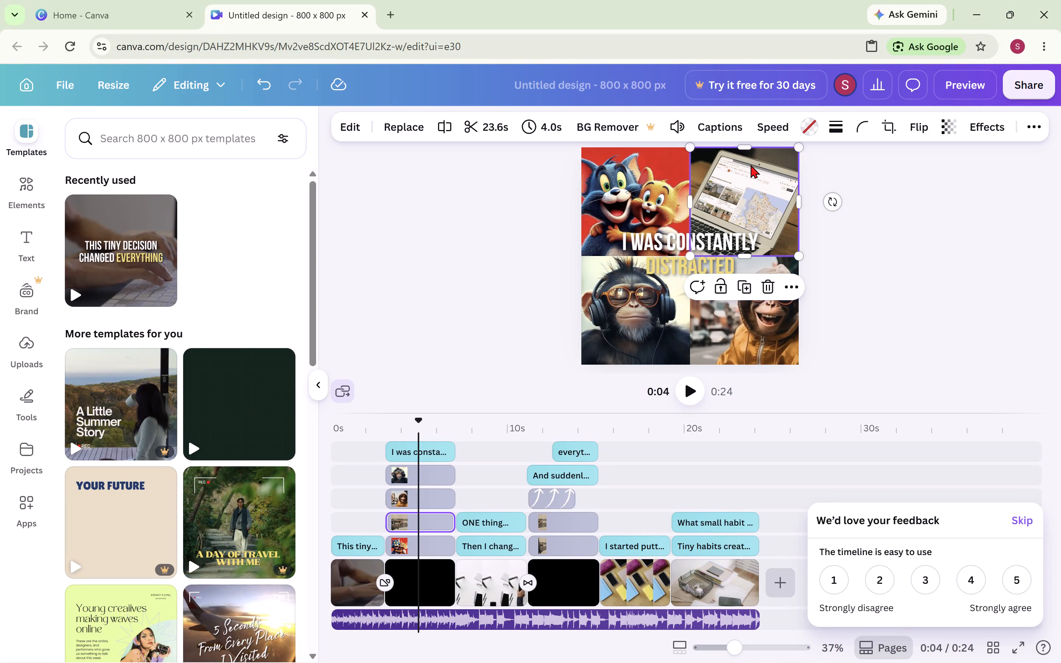
key(Delete)
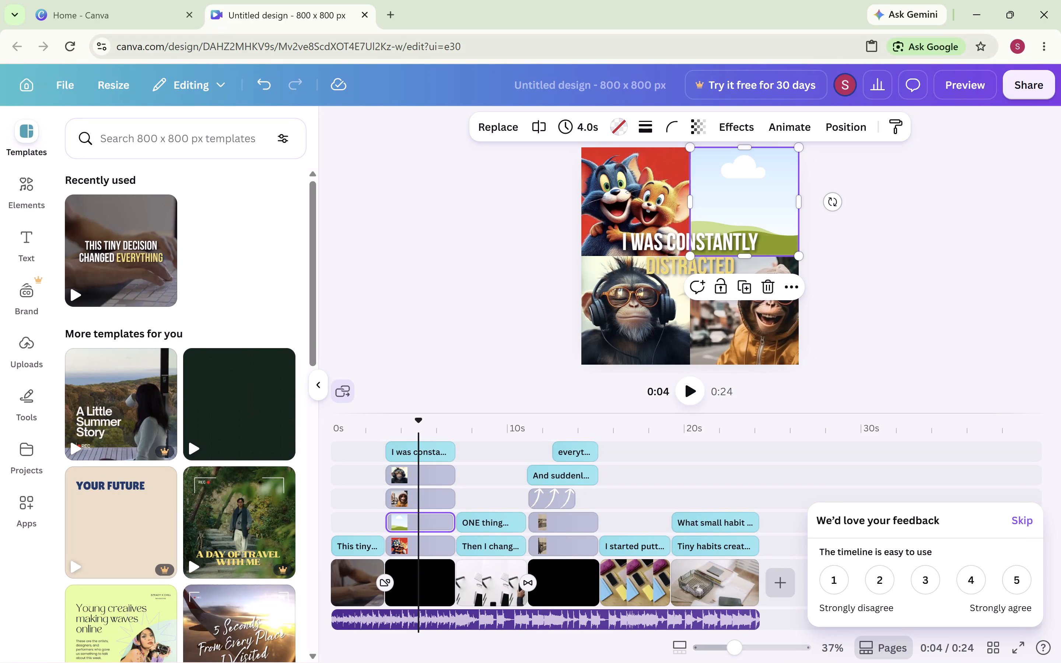
Copy the "download (4)" skeleton-hand image from the Pictures folder in File Explorer and paste it into the Canva design.
key(alt+Tab)
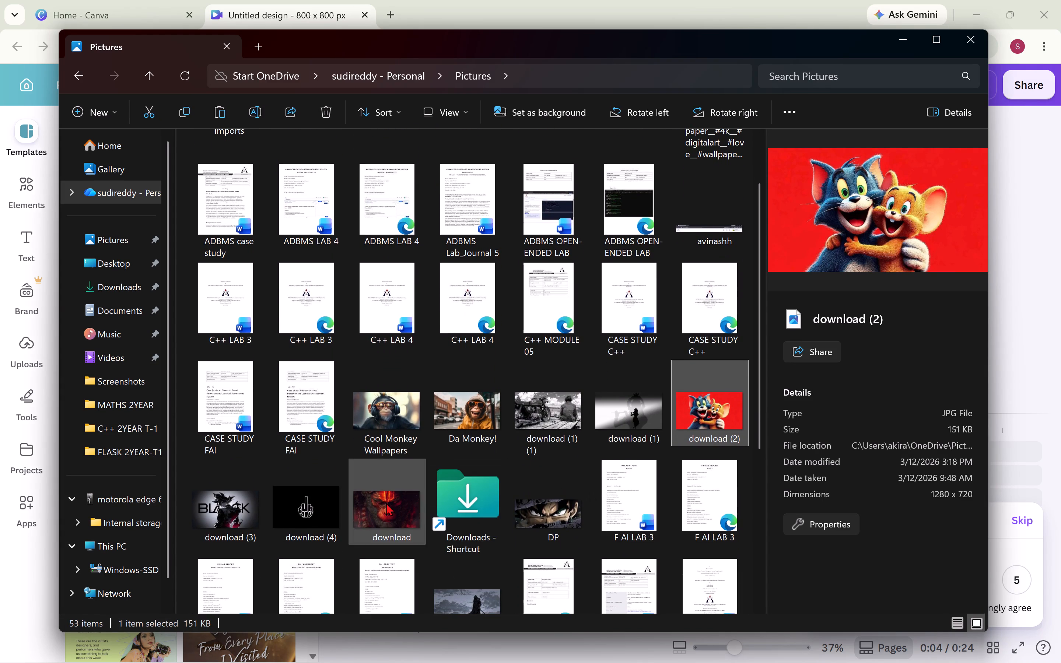
click(307, 495)
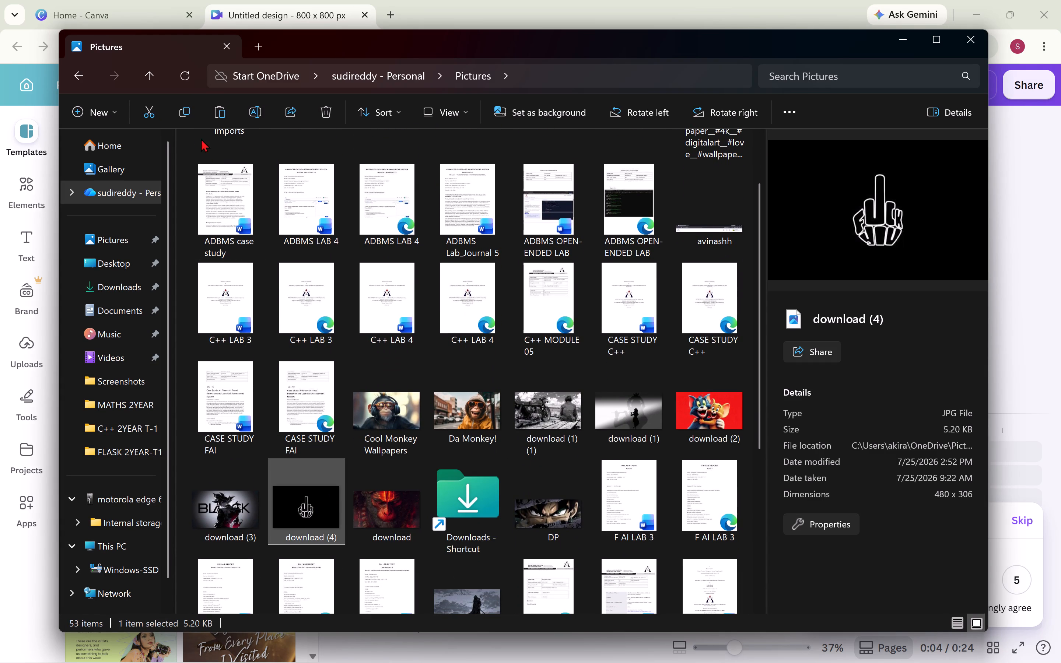
click(185, 116)
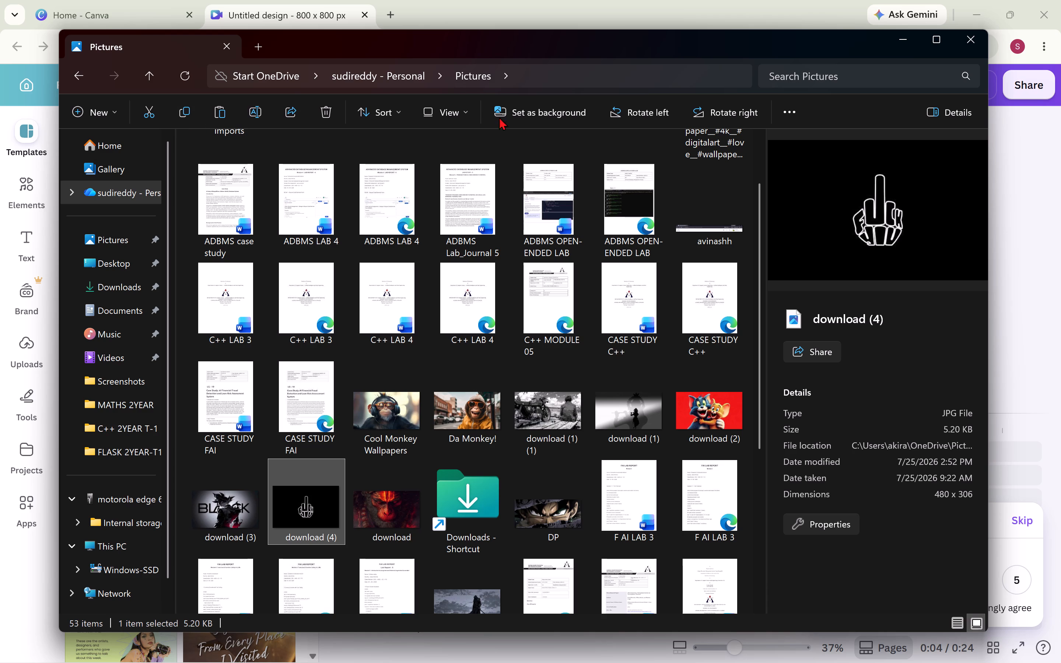
click(899, 42)
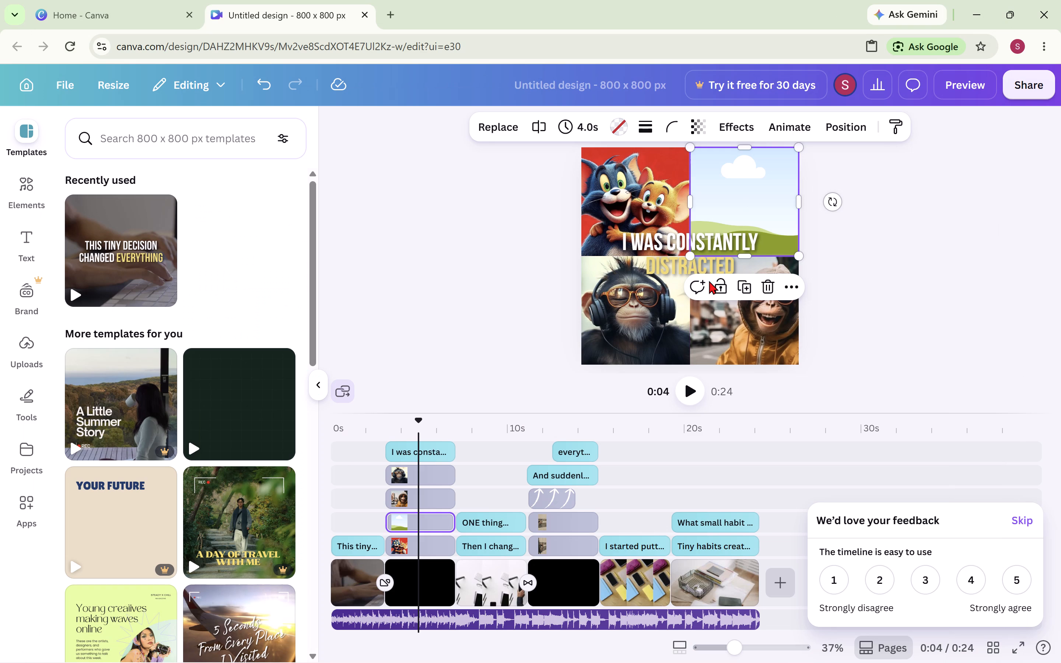
key(ctrl+v)
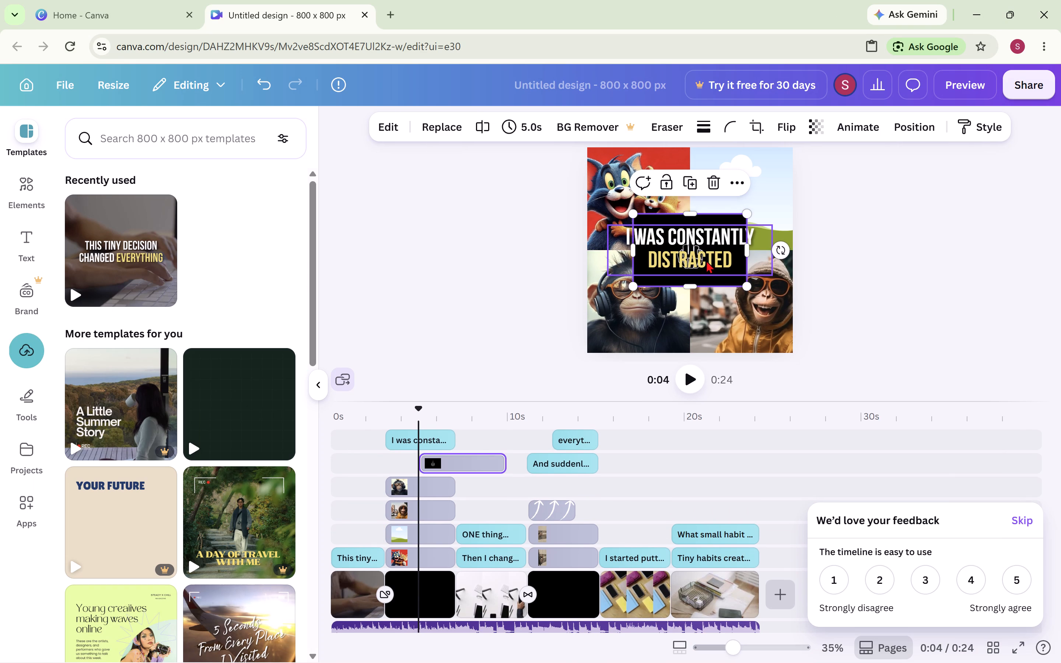
Align the "download (4)" clip's start with the "I was constantly distracted" scene and trim its duration to 4.0 s.
click(477, 461)
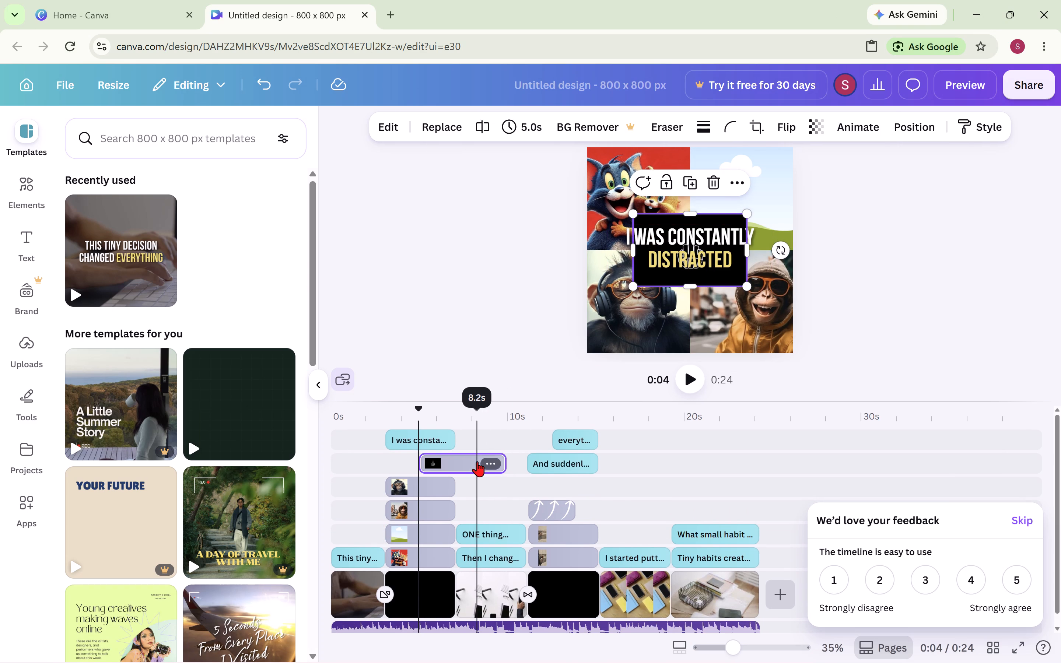
drag(477, 461, 448, 457)
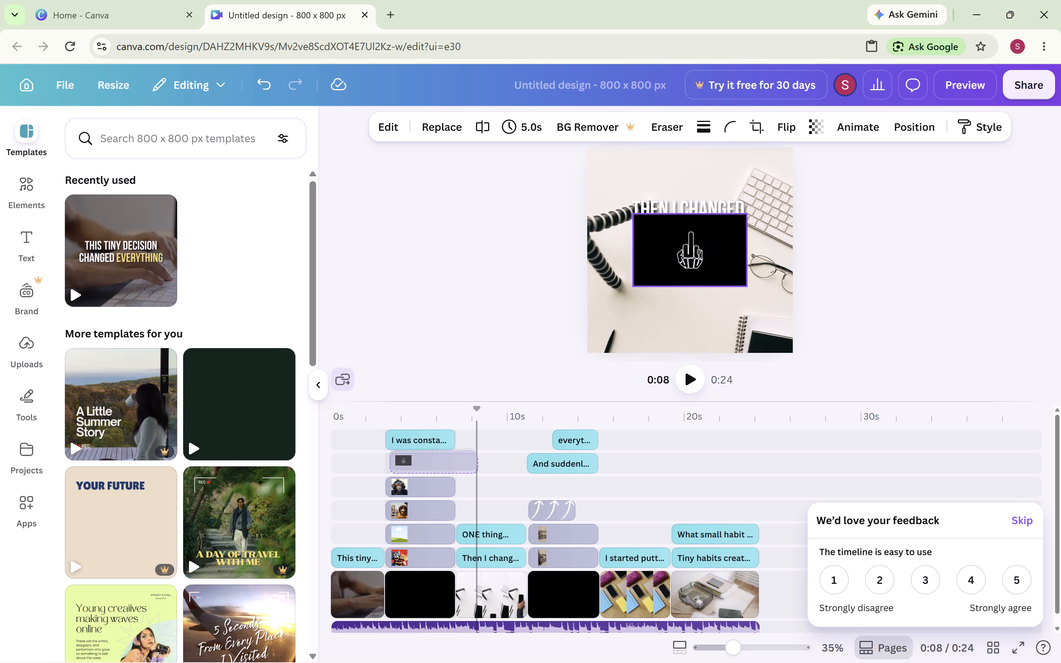
drag(448, 457, 448, 457)
drag(448, 457, 443, 457)
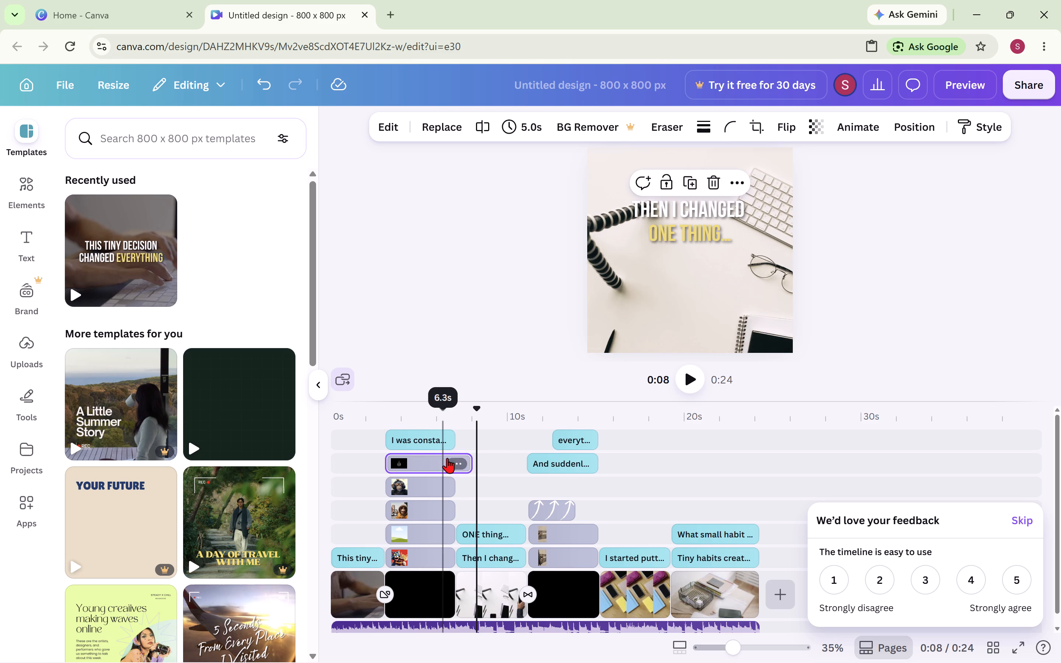
drag(469, 459, 462, 459)
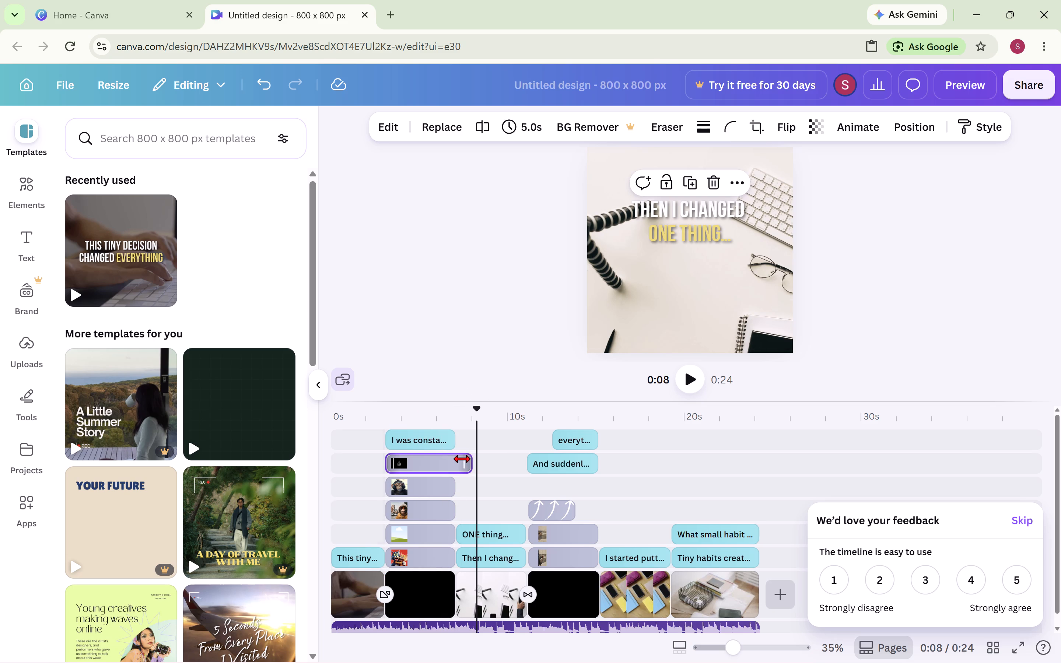
drag(462, 459, 456, 459)
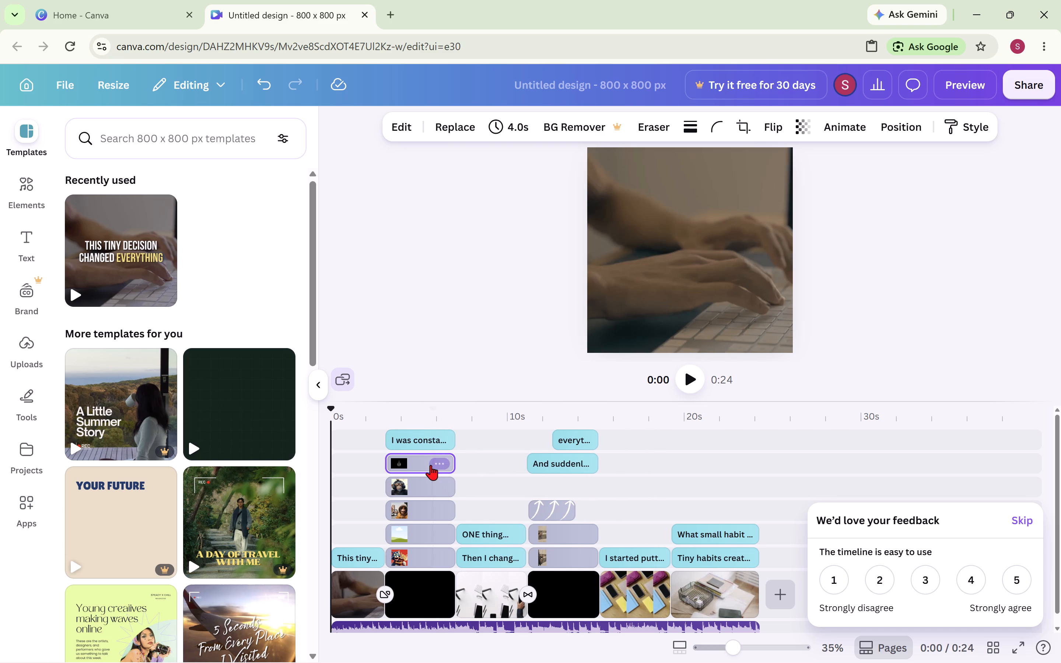
Place the "download (4)" image into the empty top-right frame of the "I was constantly distracted" grid scene.
click(429, 465)
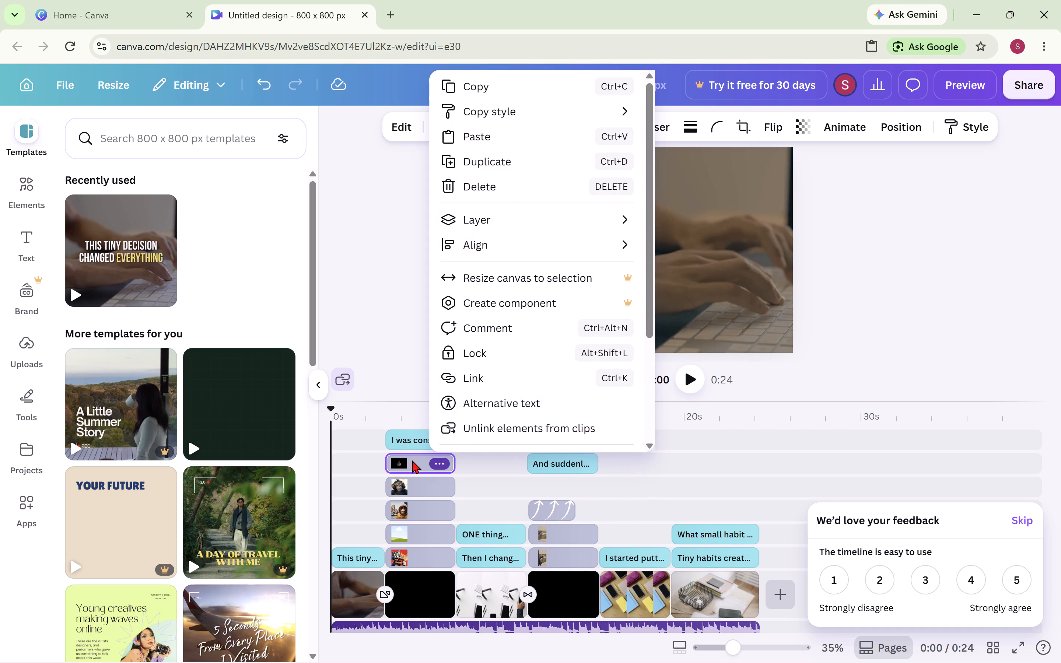
click(412, 460)
click(414, 460)
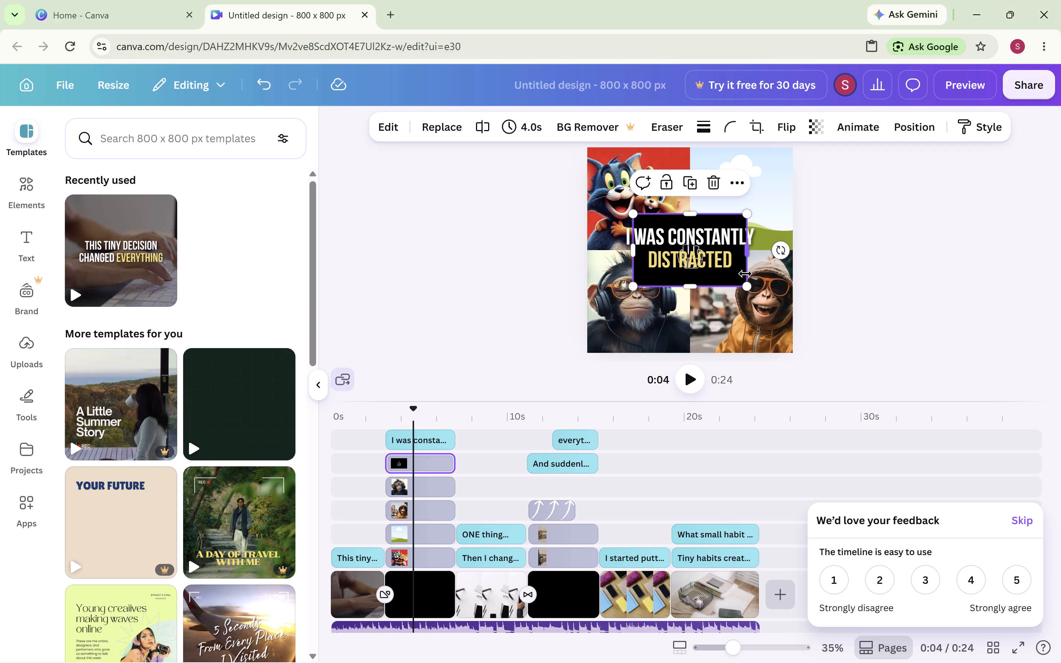
click(733, 282)
click(733, 282)
drag(733, 282, 754, 289)
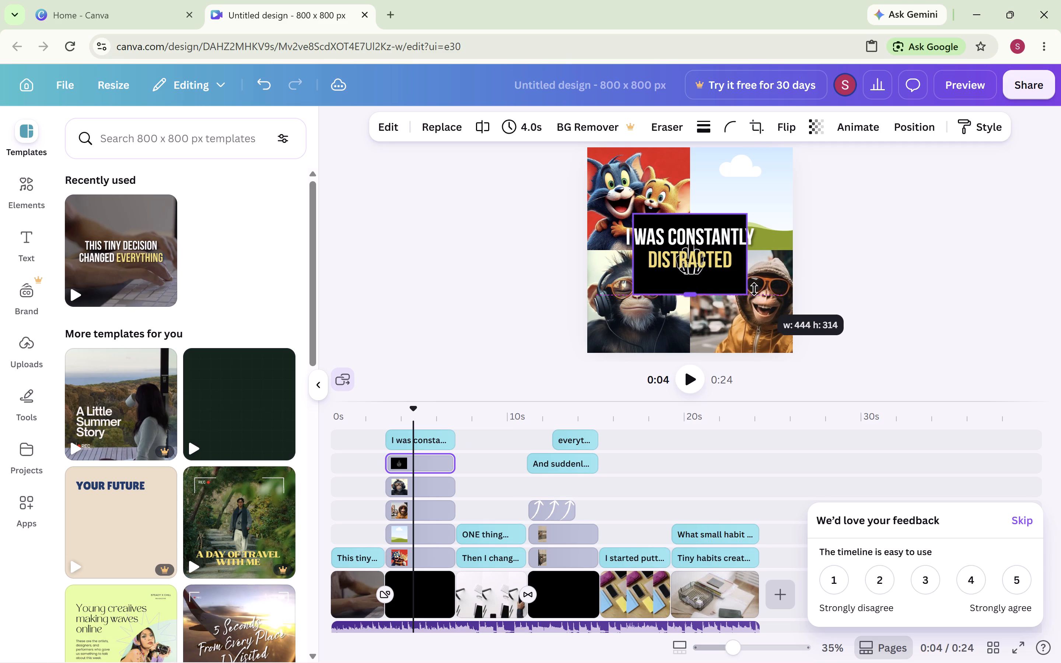
drag(754, 289, 754, 297)
drag(716, 282, 719, 280)
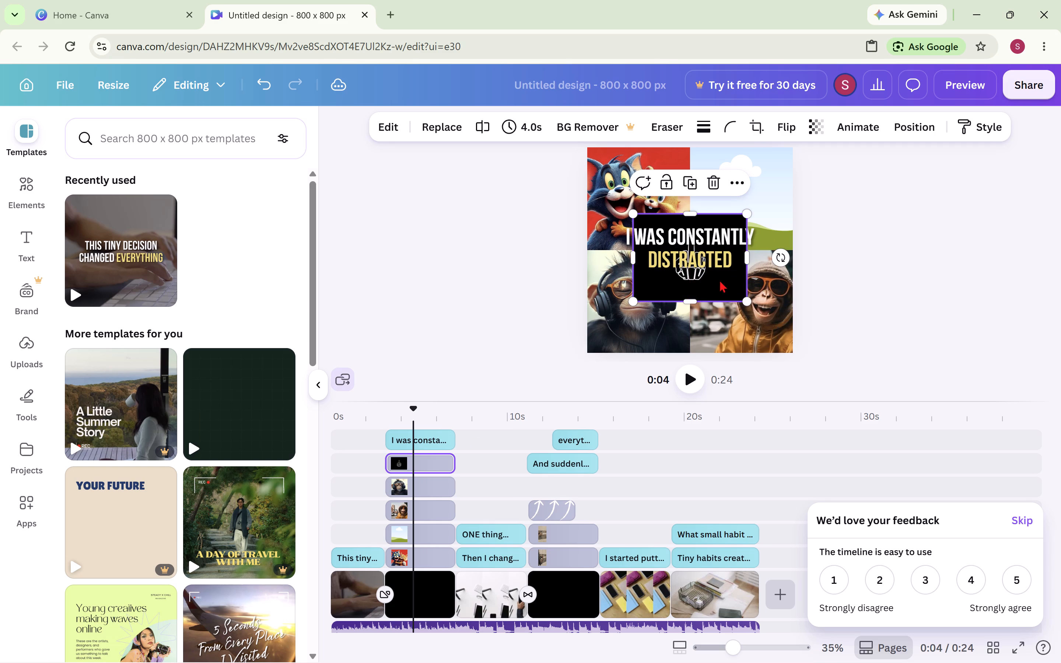
drag(719, 280, 761, 243)
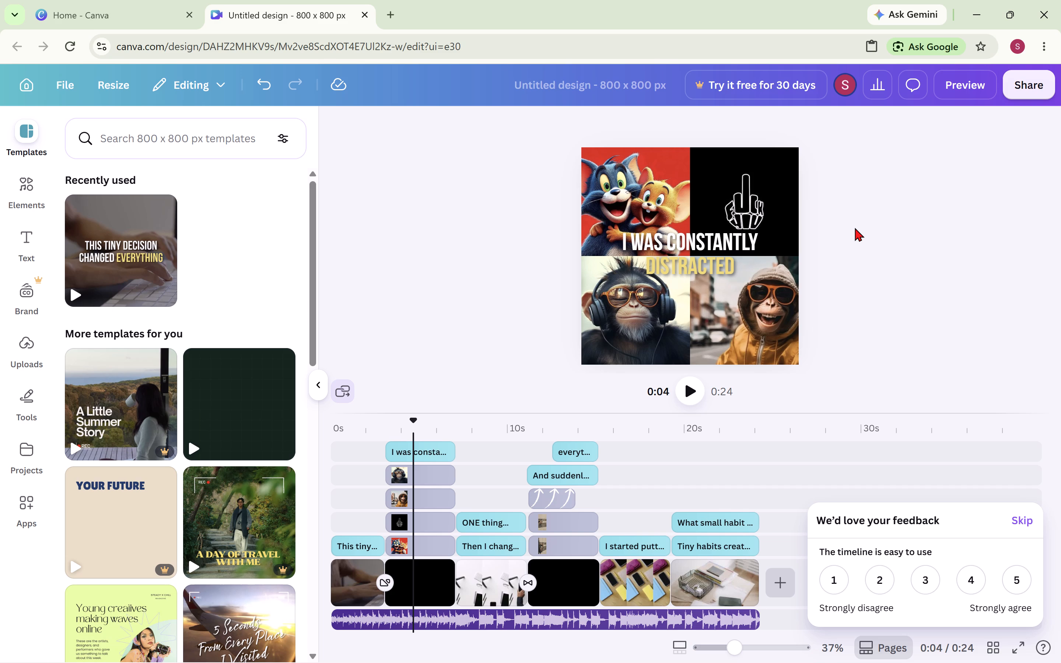
Step back through the video from the grid scene to its start to review the opening.
key(Left)
key(Left)
key(Left)
key(Left)
key(Left)
key(Left)
key(Left)
key(Left)
key(Left)
key(Left)
key(Left)
key(Left)
key(Left)
key(Left)
key(Left)
key(Left)
key(Left)
key(Left)
key(Left)
key(Left)
key(Left)
key(Left)
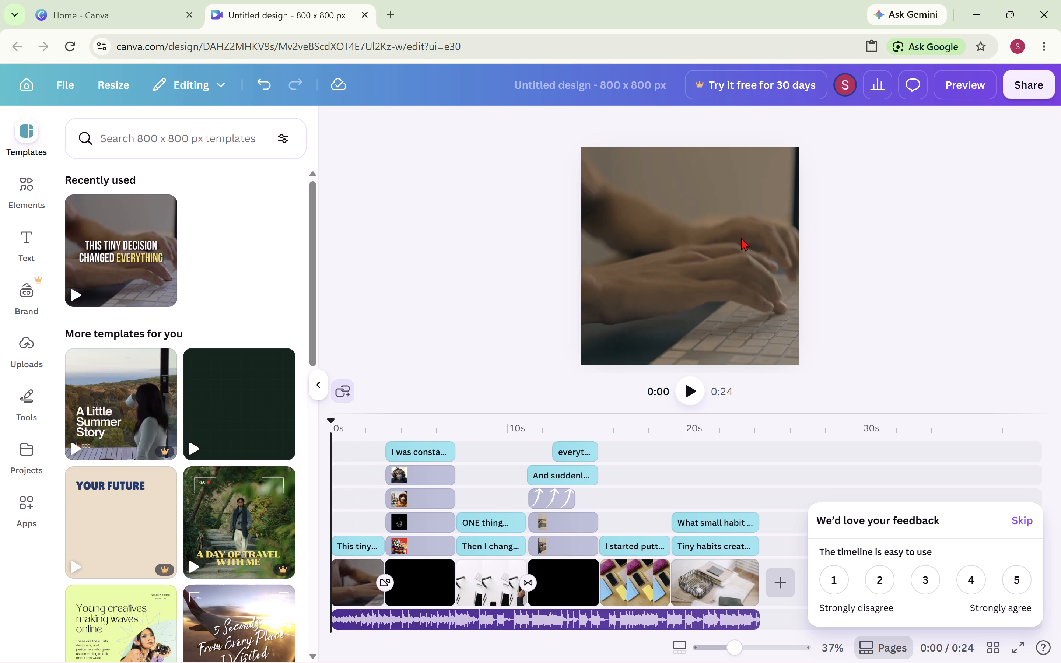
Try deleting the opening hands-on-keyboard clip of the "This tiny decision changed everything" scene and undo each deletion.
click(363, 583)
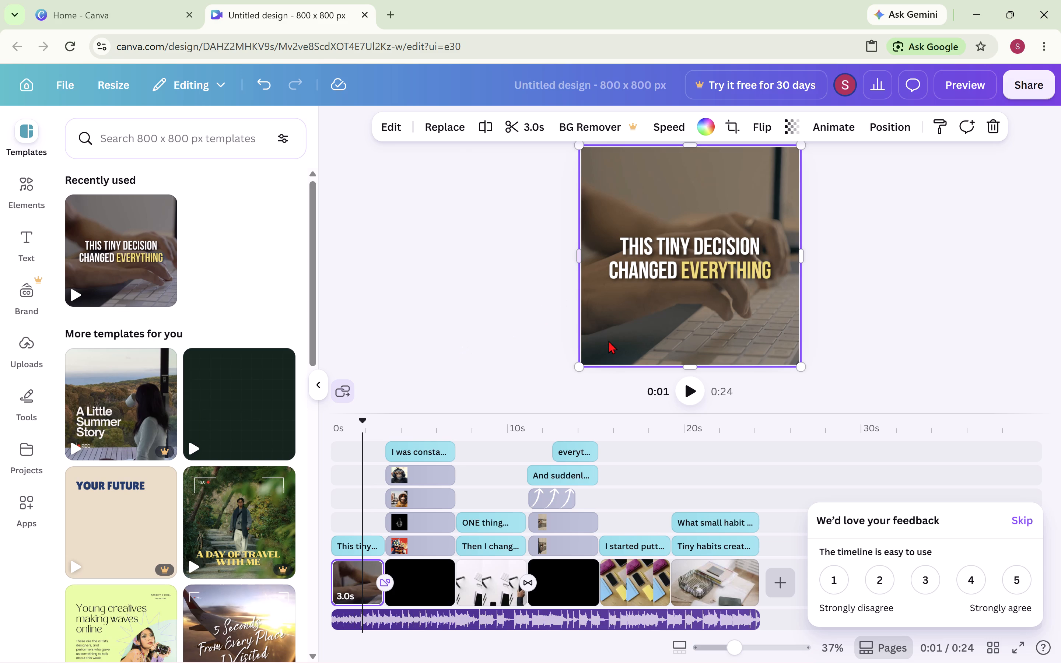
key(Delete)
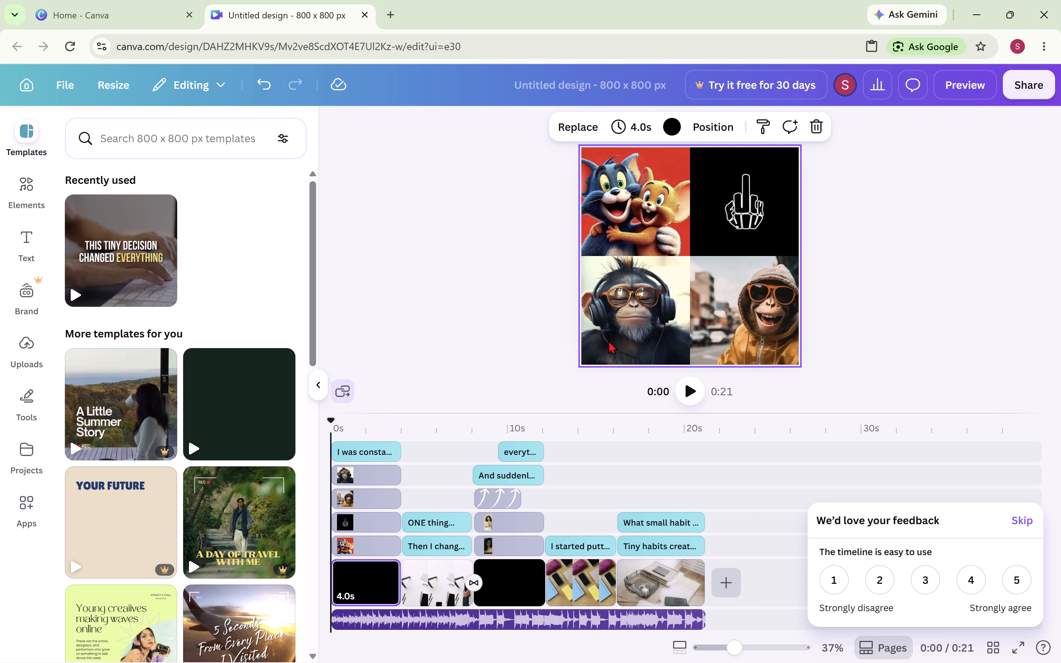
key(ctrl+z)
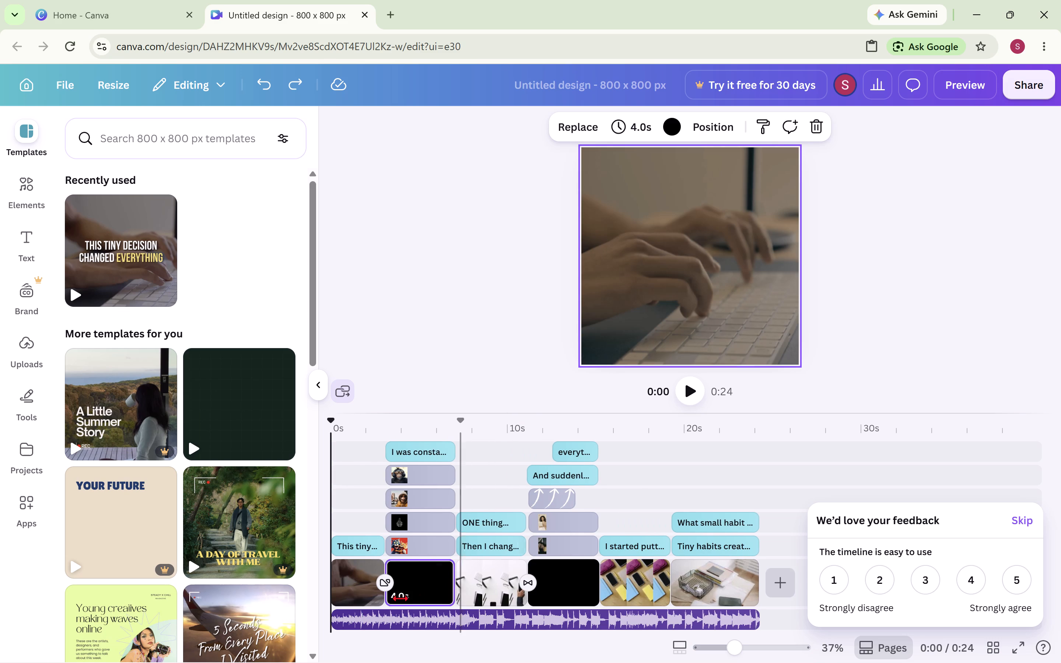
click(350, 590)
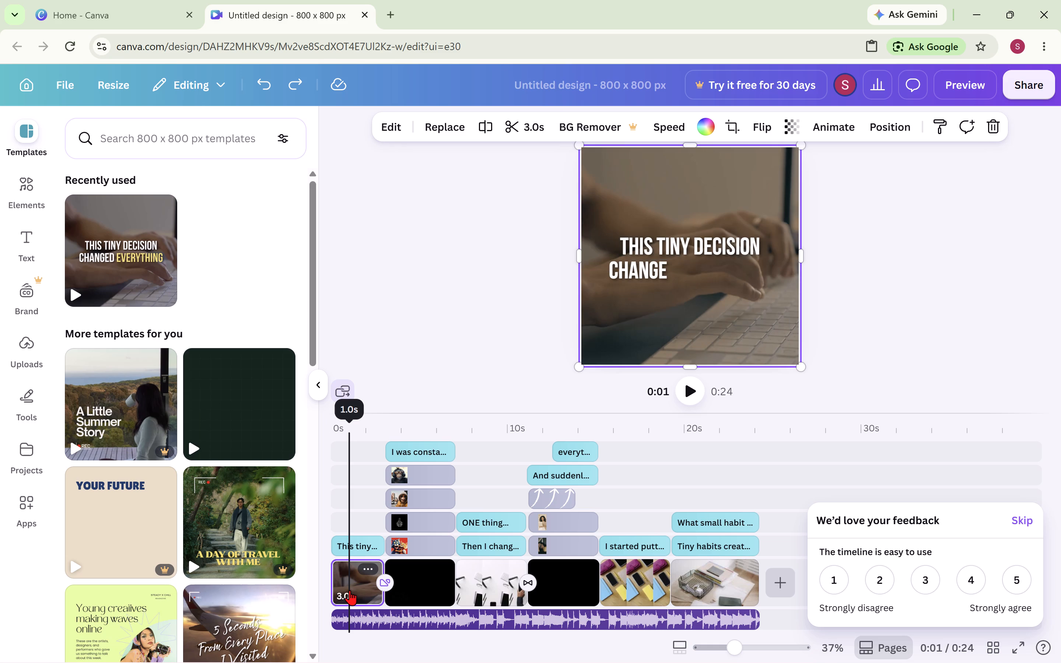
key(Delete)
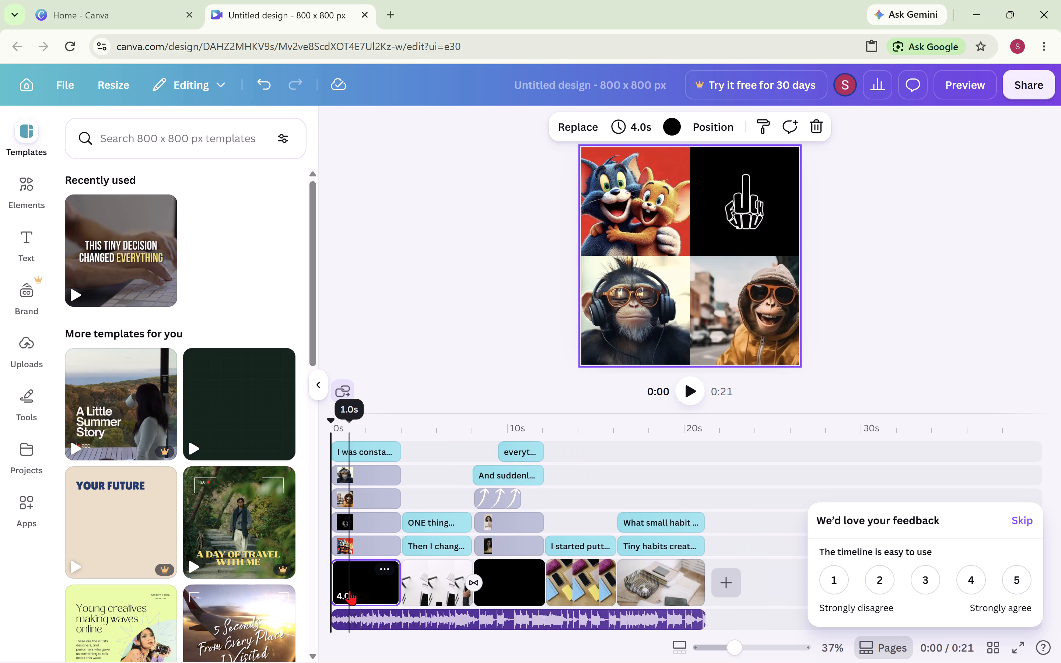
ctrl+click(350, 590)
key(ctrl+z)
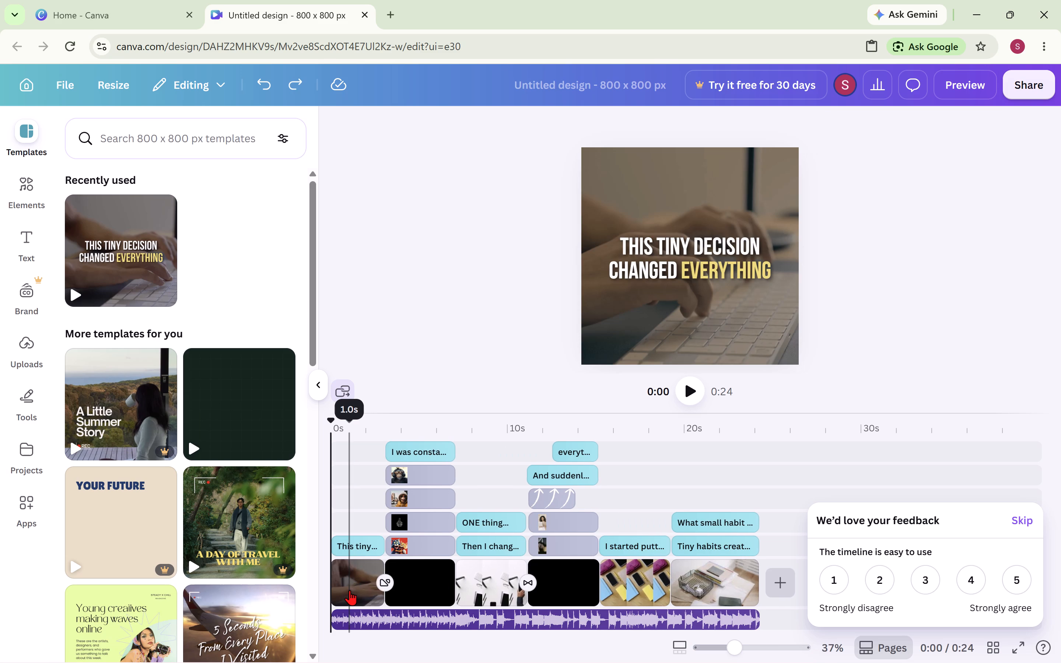
Select the white-desk background clip of the "Then I changed ONE thing..." scene and open its options.
click(418, 589)
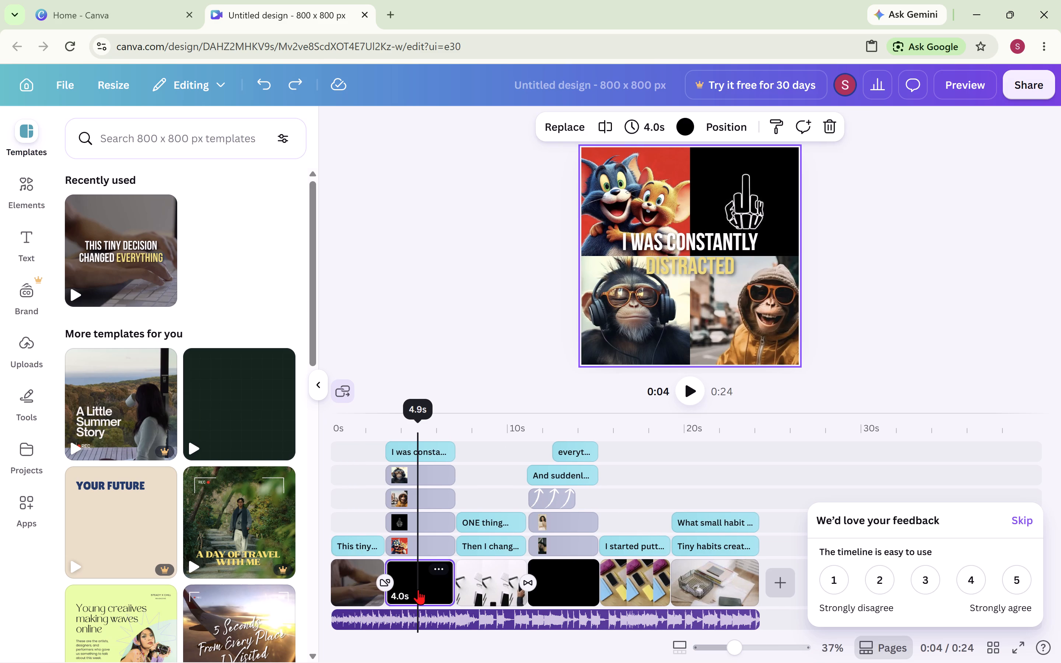
click(349, 594)
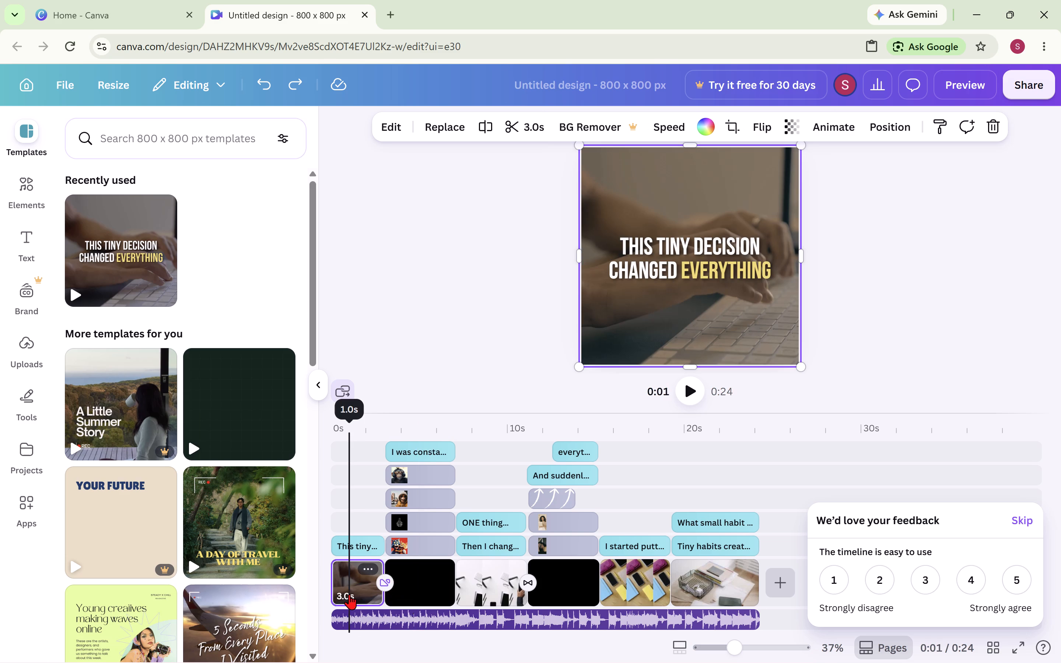
click(473, 596)
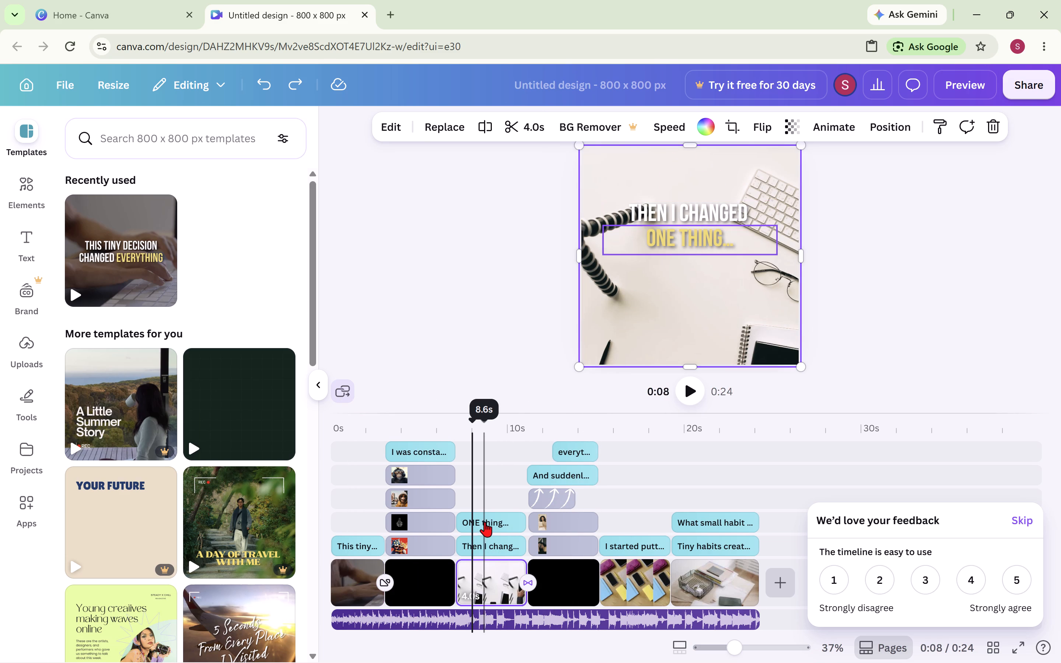
click(483, 597)
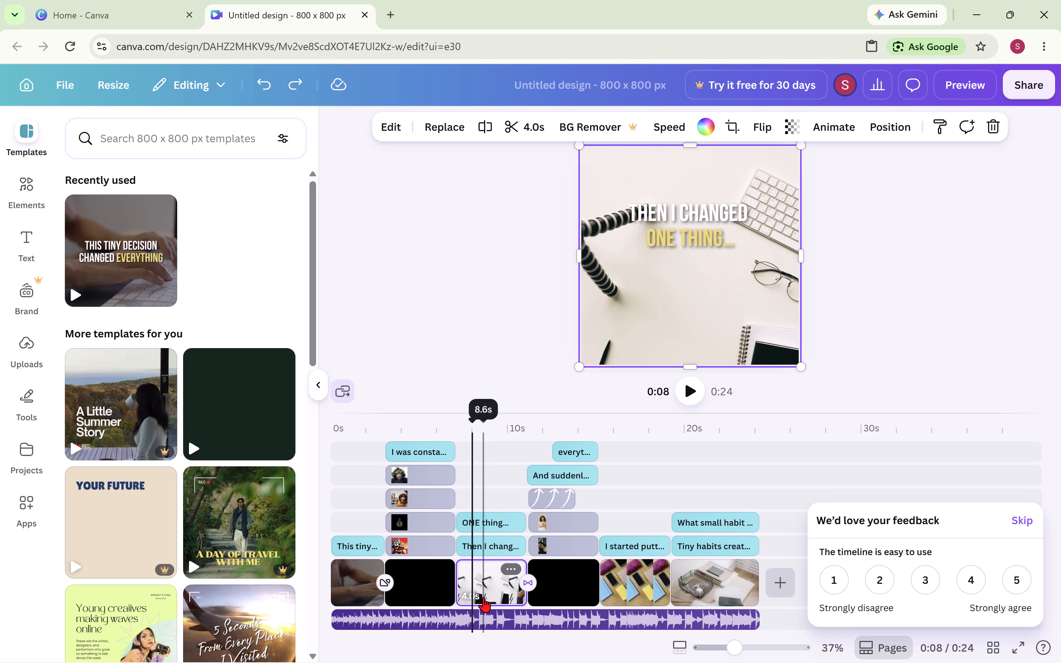
double_click(483, 597)
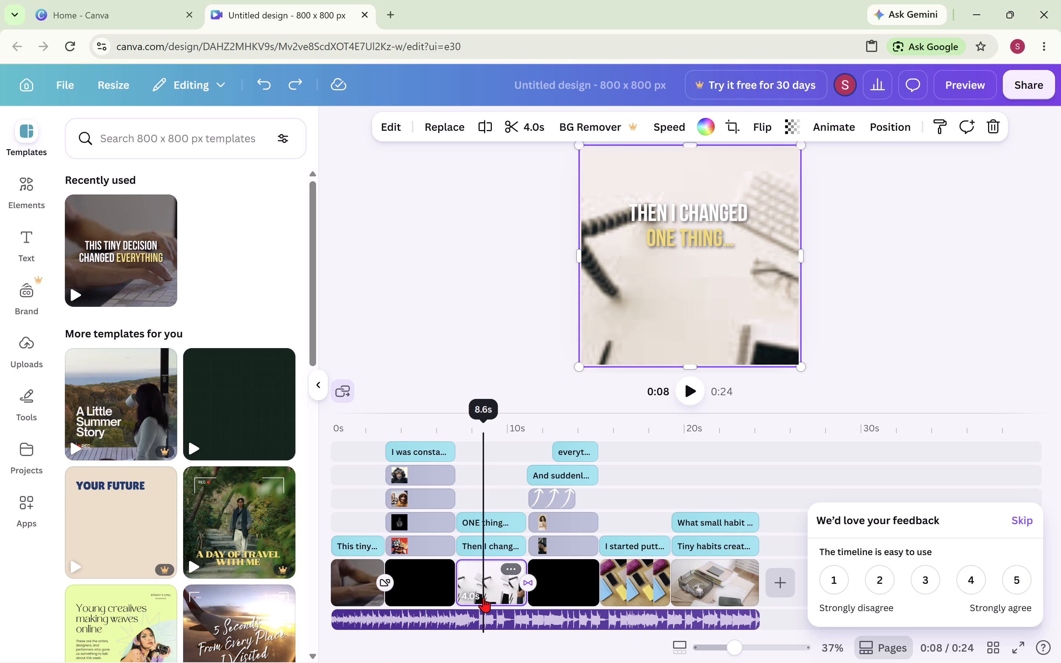
click(512, 569)
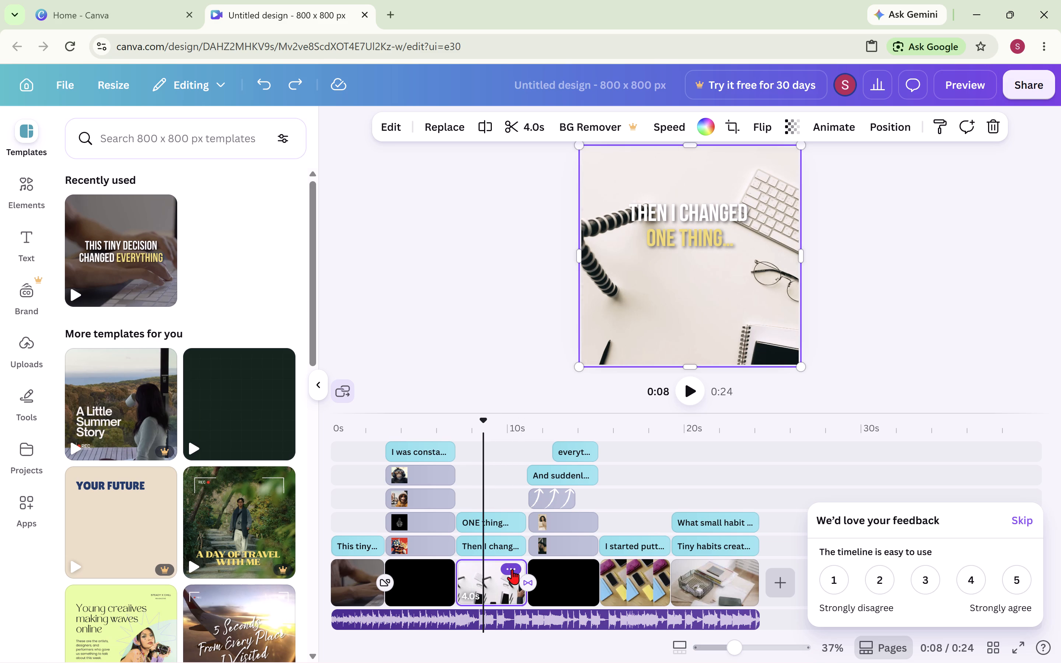
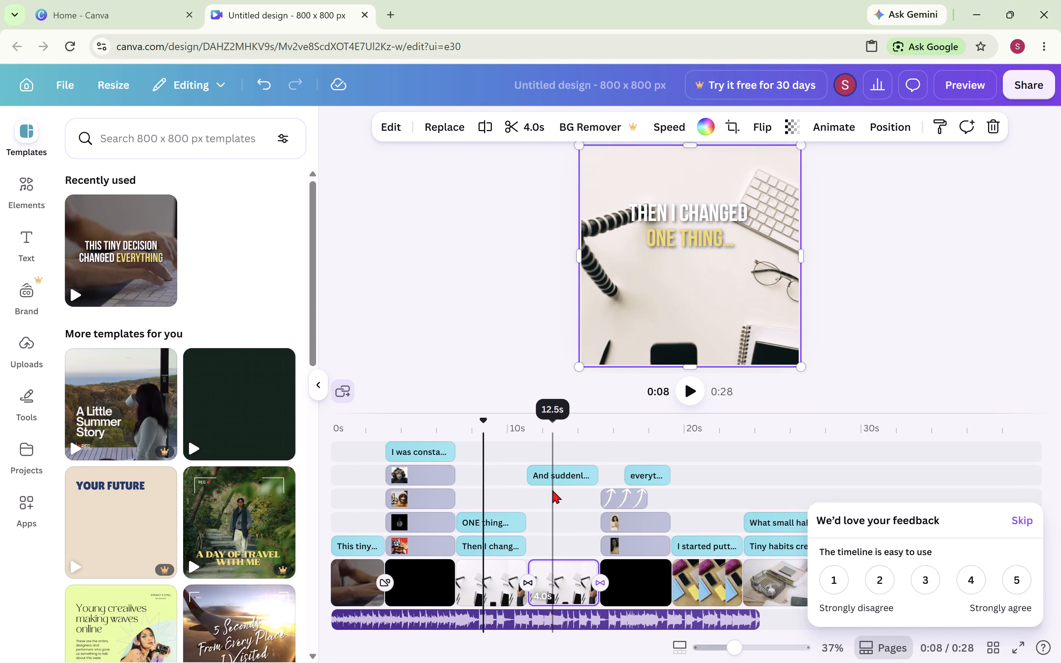
Dismiss the timeline feedback survey and play the video from its start through the "And suddenly..." scene to review the edits.
drag(552, 490, 421, 507)
click(421, 507)
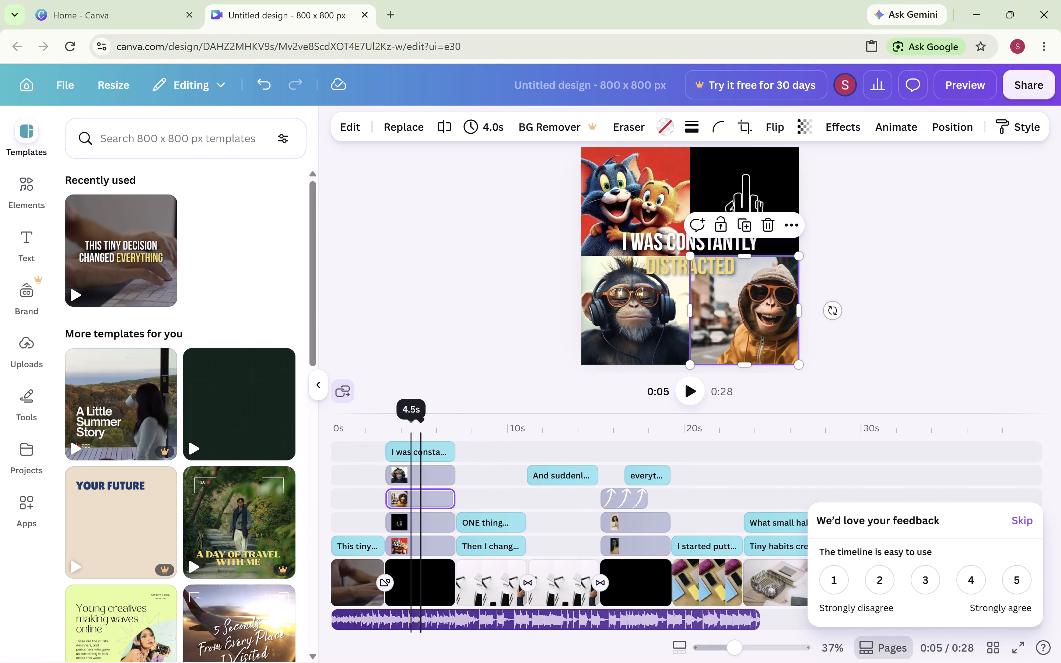
drag(421, 427, 327, 434)
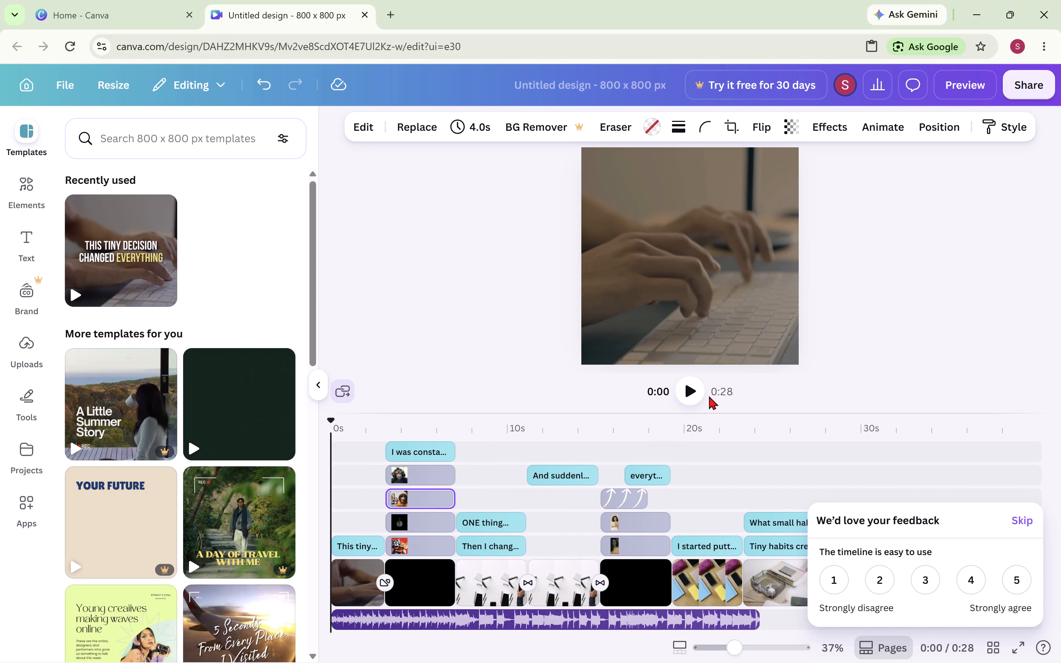
click(690, 390)
click(690, 390)
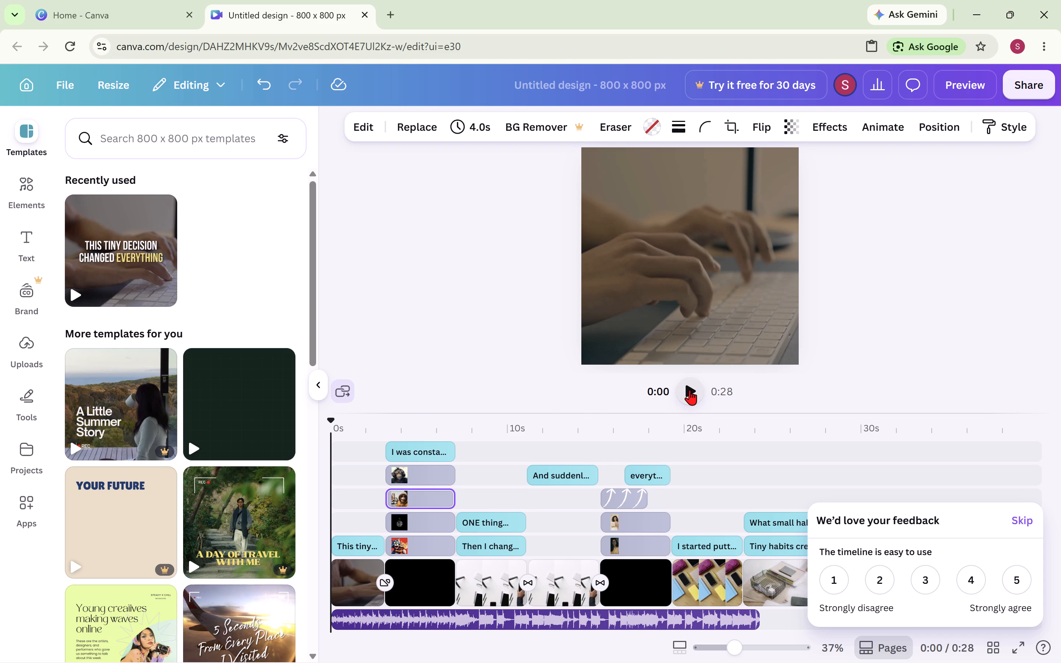
click(1020, 525)
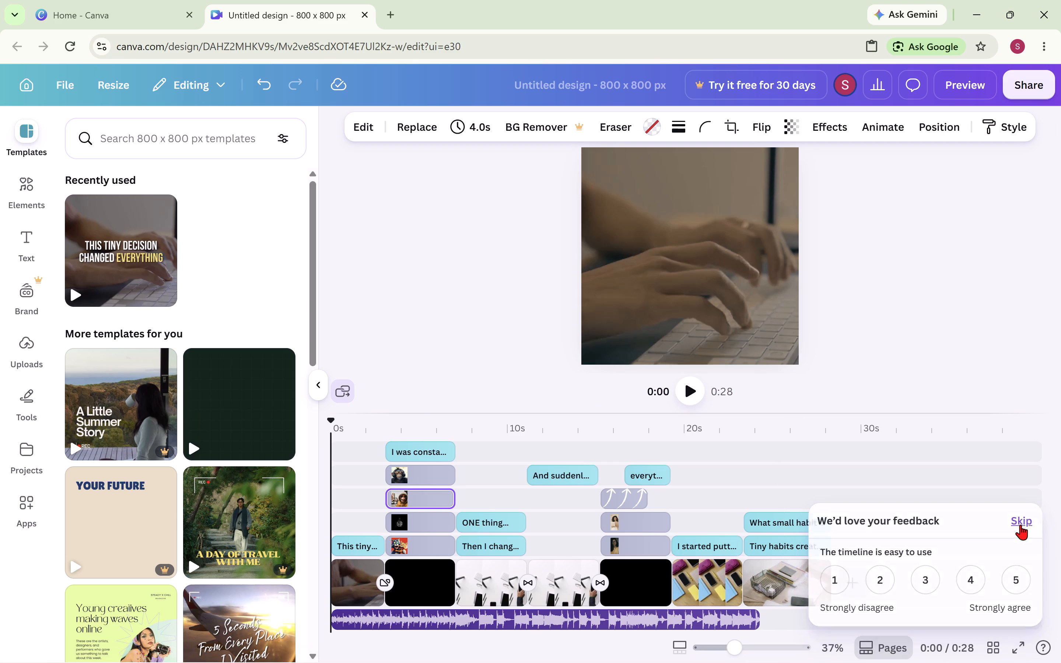
click(701, 388)
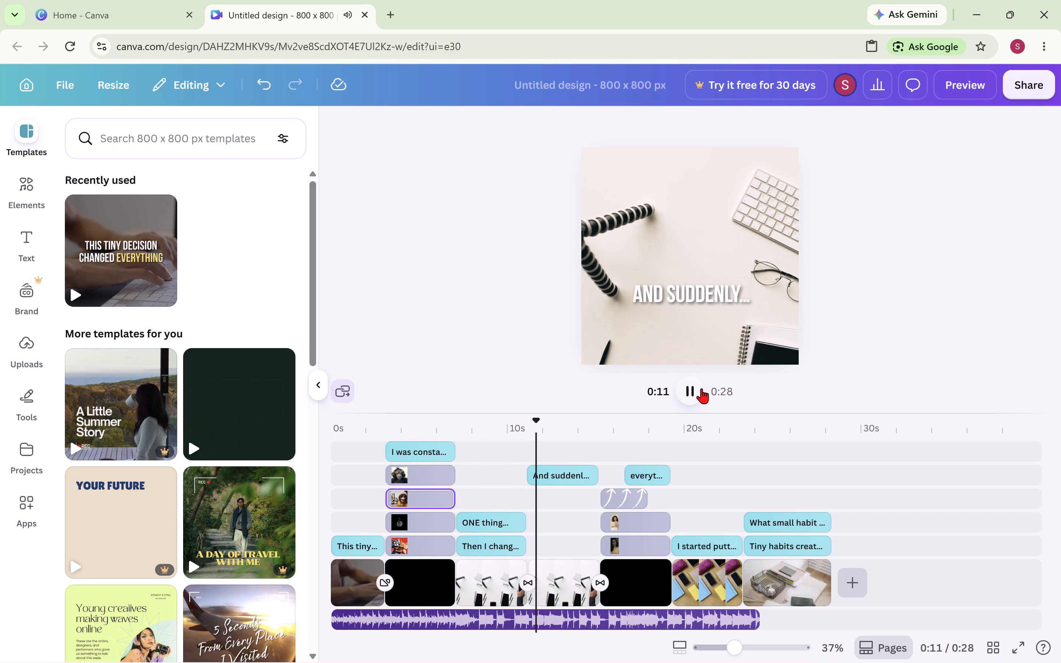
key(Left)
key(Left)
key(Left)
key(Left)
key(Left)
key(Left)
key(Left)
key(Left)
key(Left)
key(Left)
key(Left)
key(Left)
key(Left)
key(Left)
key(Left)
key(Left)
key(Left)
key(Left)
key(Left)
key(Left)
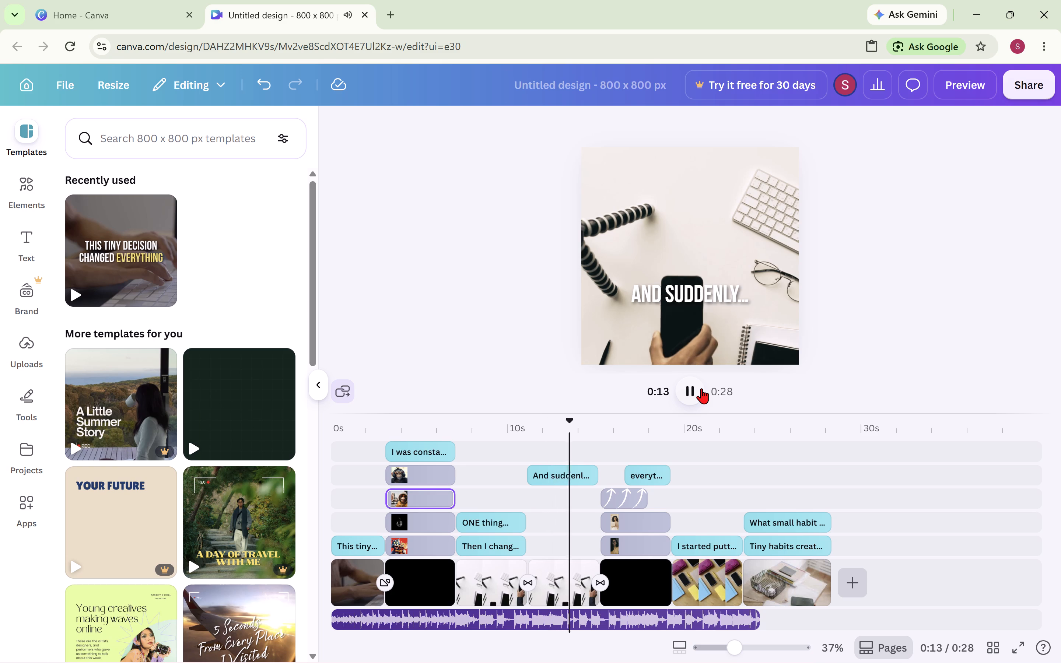
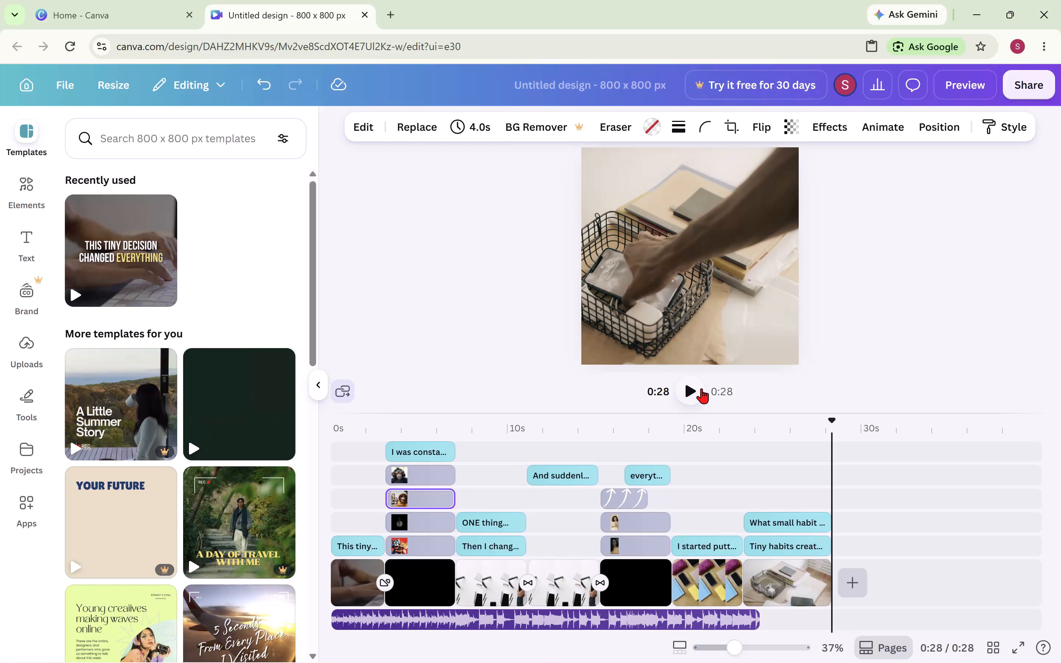
Replay the full video from the beginning to review the replaced clips.
click(701, 388)
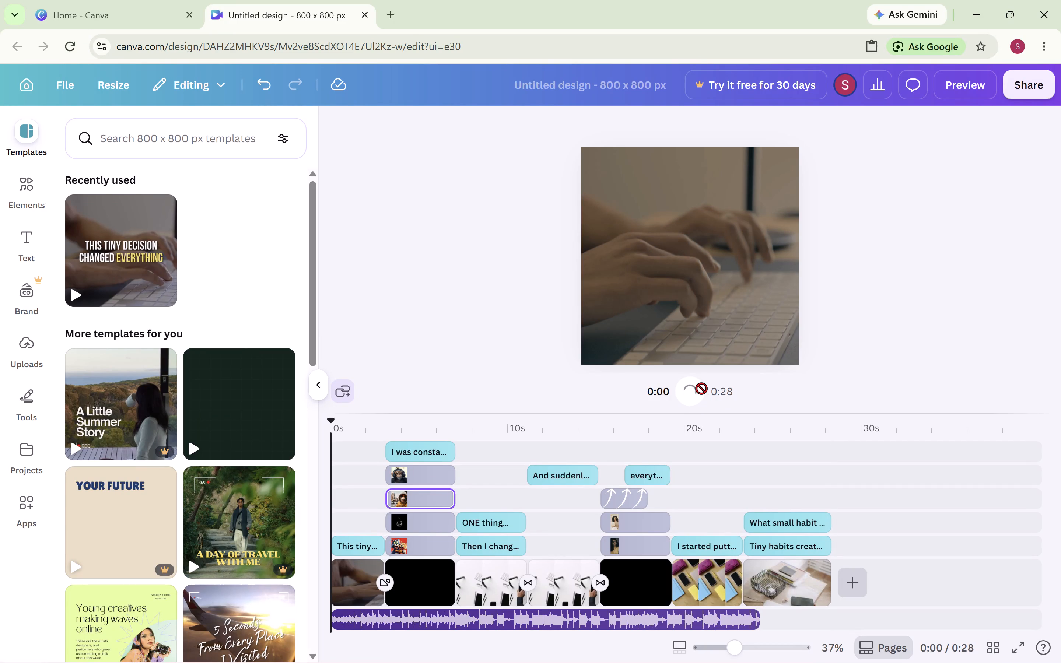
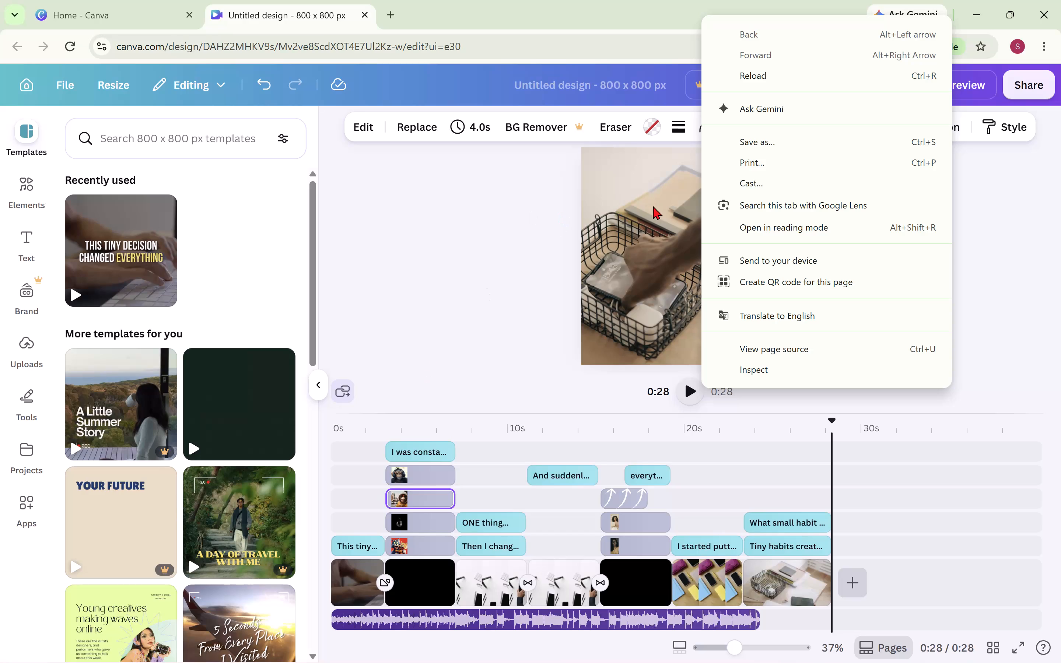
Dismiss the open browser context menu covering the video preview.
click(693, 382)
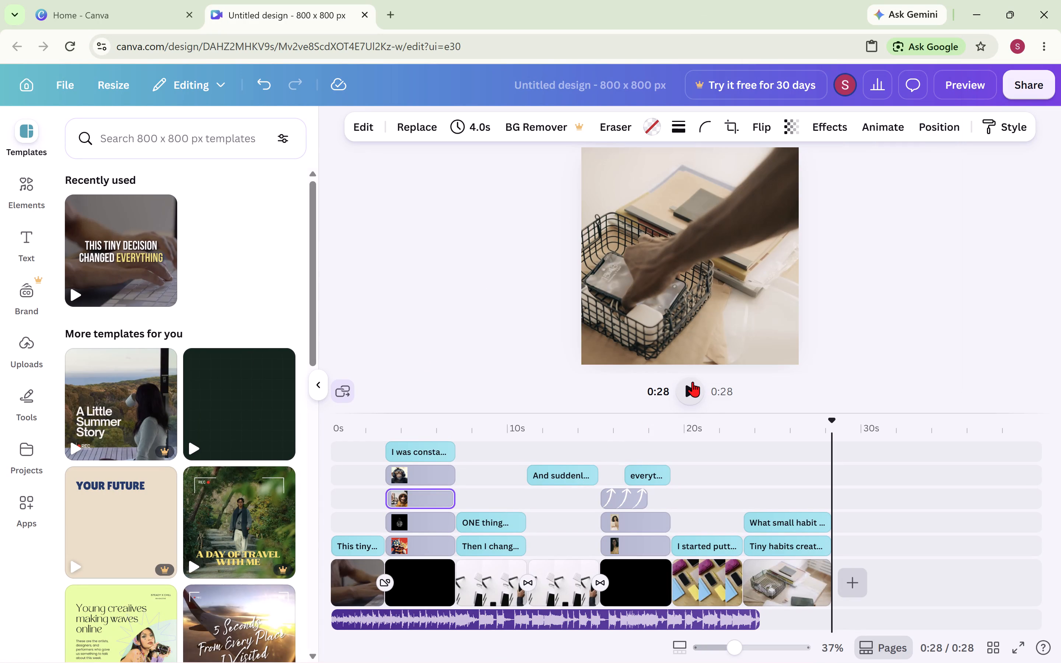